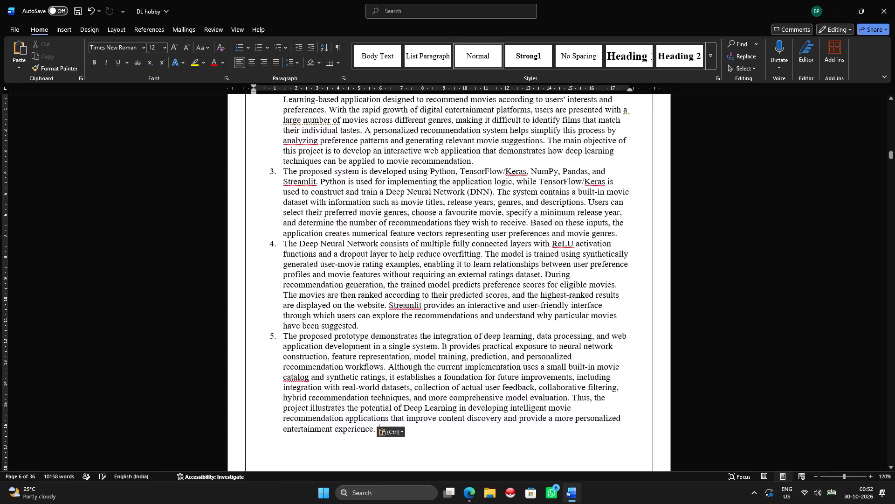
Undo the numbered-list paste of the movie recommendation text in the Abstract section.
scroll(379, 299, "up", 4)
scroll(379, 300, "down", 1)
scroll(376, 300, "up", 1)
key("ctrl+z")
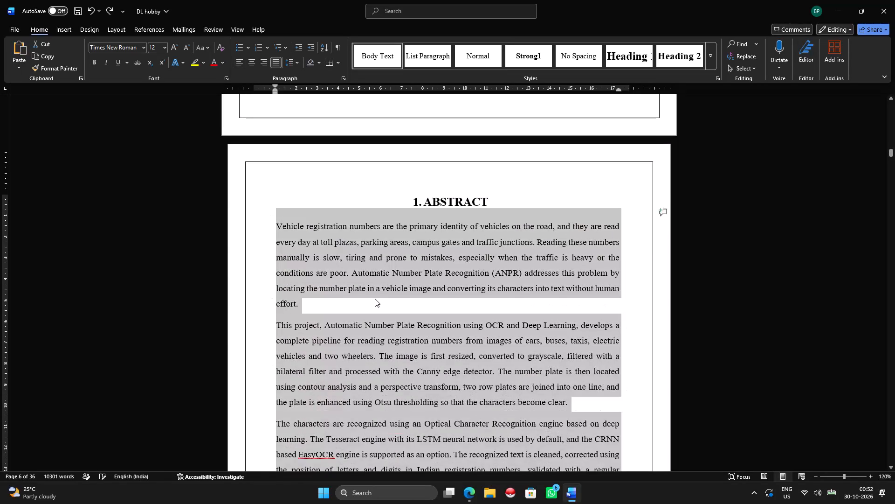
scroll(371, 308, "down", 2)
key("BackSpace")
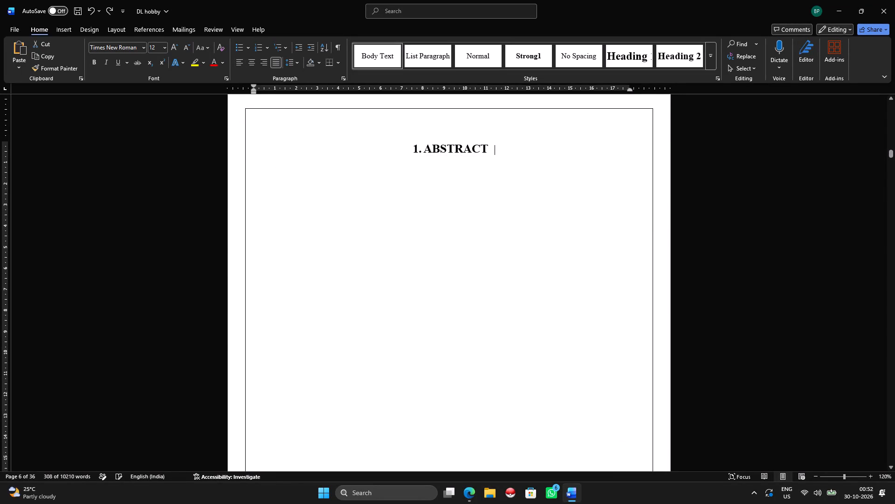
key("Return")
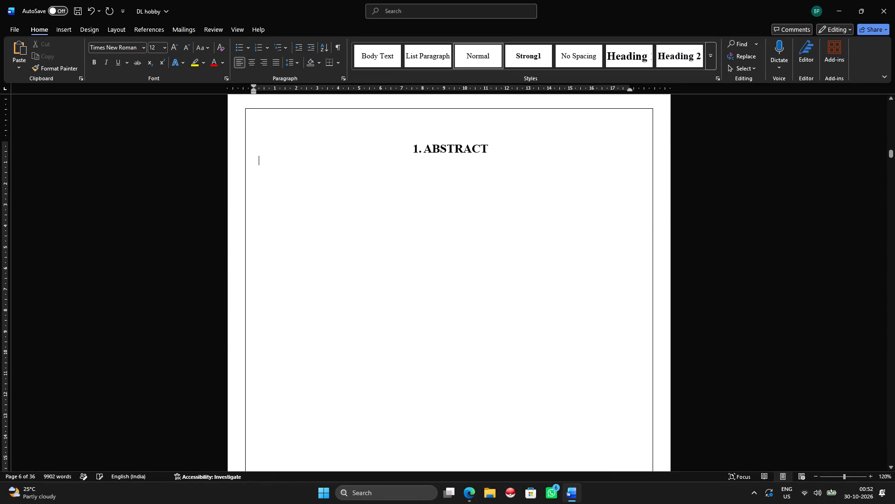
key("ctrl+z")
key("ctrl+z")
Delete the old number plate recognition text under the ABSTRACT heading, keeping only its first word, "Vehicle".
left_click(282, 176)
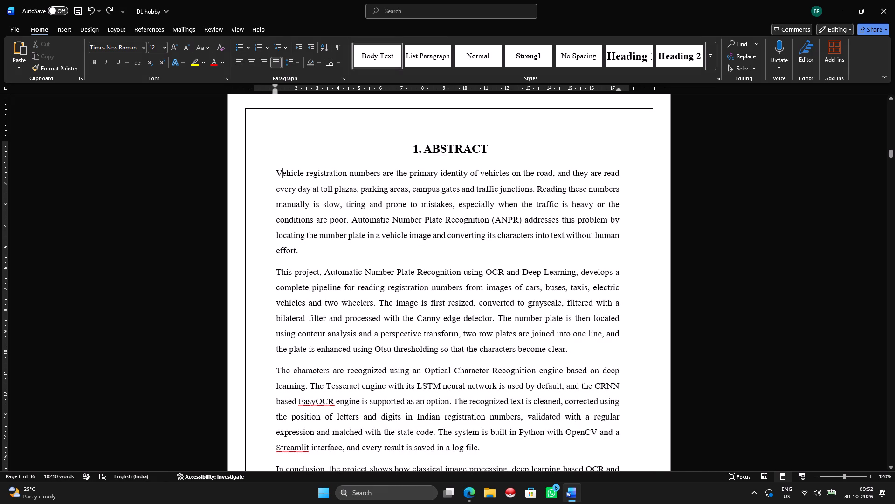
left_click_drag(306, 173, 466, 228)
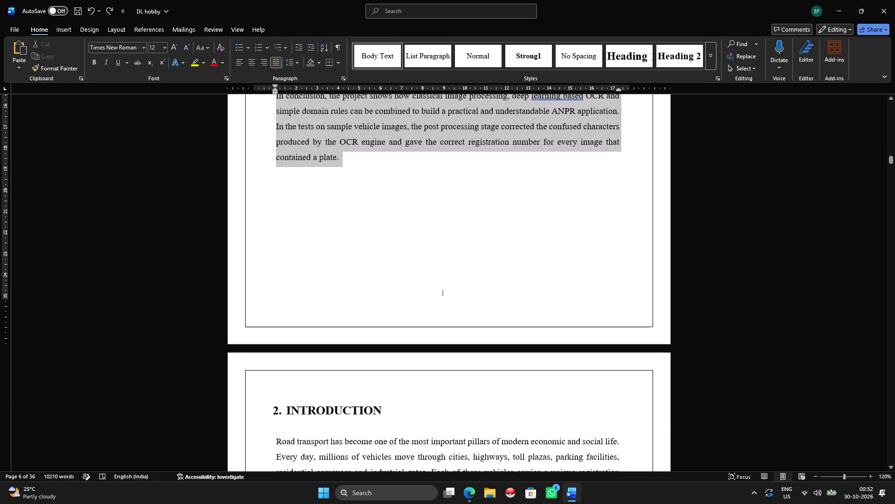
left_click_drag(466, 228, 465, 163)
key("BackSpace")
scroll(460, 163, "up", 4)
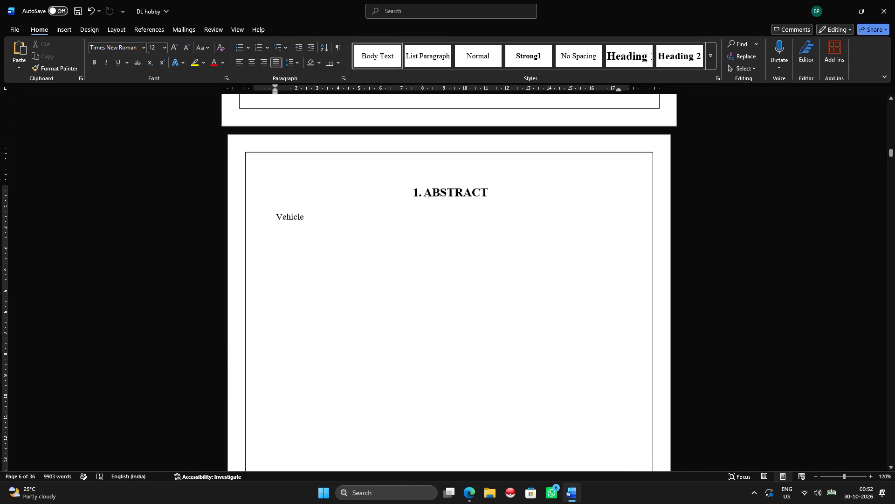
Paste the copied movie recommendation abstract after "Vehicle" as text only, without its source formatting.
right_click(321, 214)
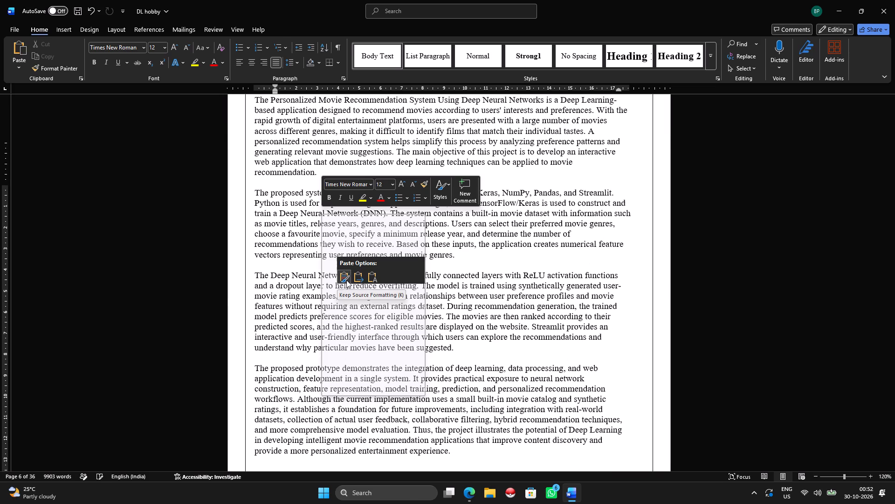
scroll(348, 341, "up", 4)
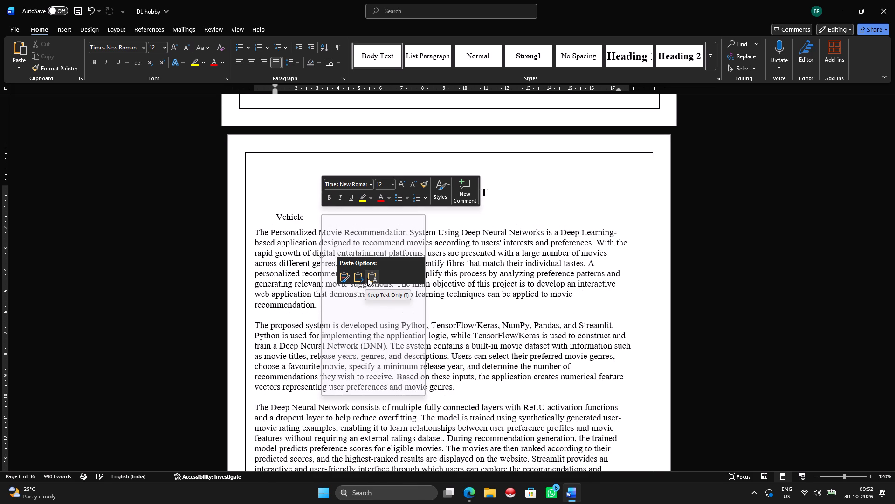
left_click(368, 278)
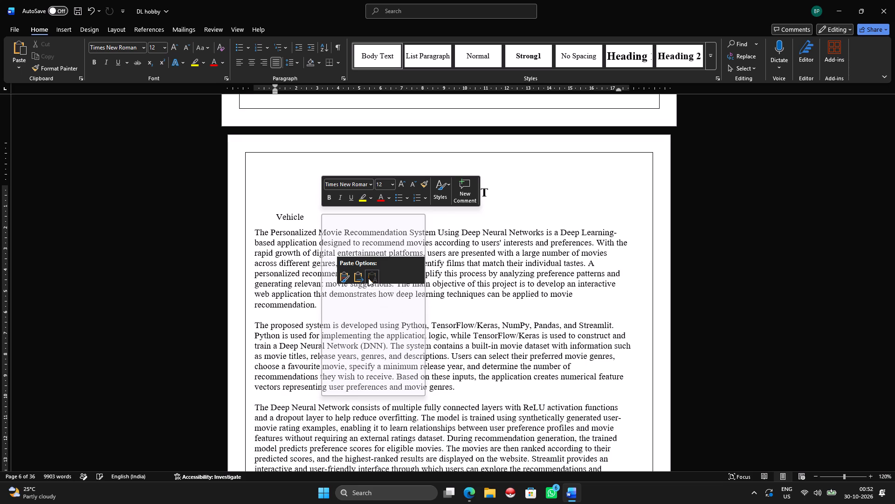
scroll(361, 269, "up", 6)
left_click(284, 283)
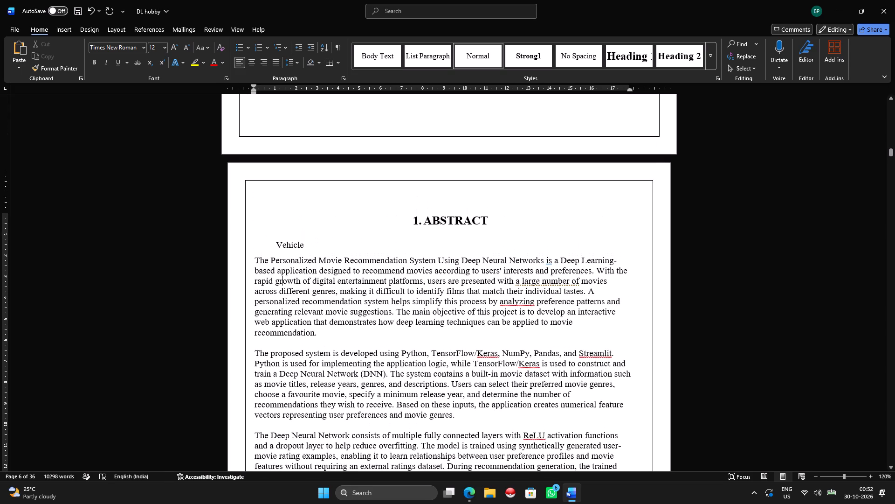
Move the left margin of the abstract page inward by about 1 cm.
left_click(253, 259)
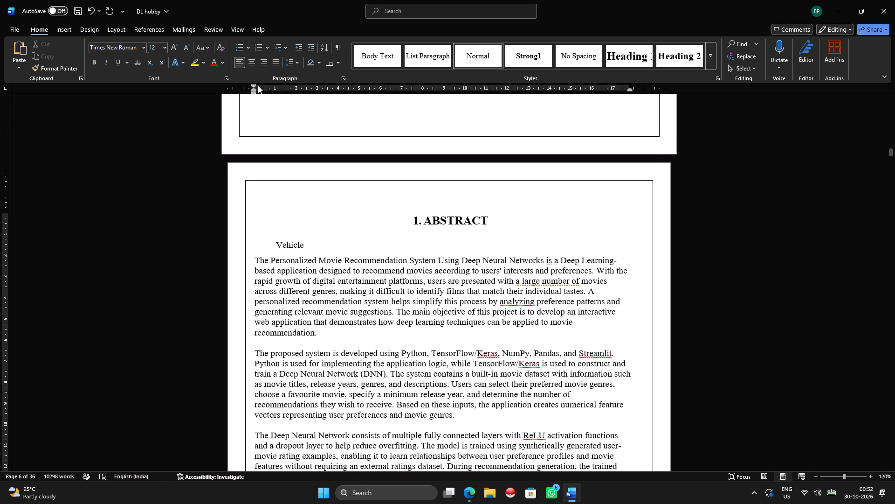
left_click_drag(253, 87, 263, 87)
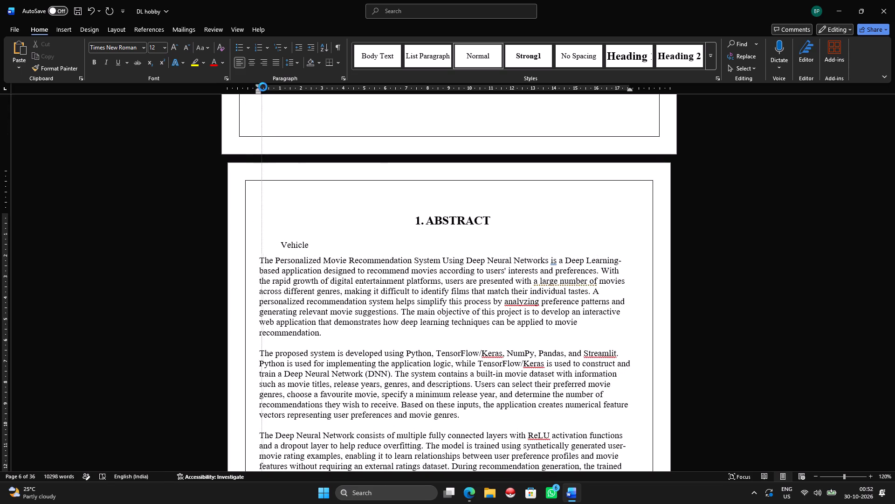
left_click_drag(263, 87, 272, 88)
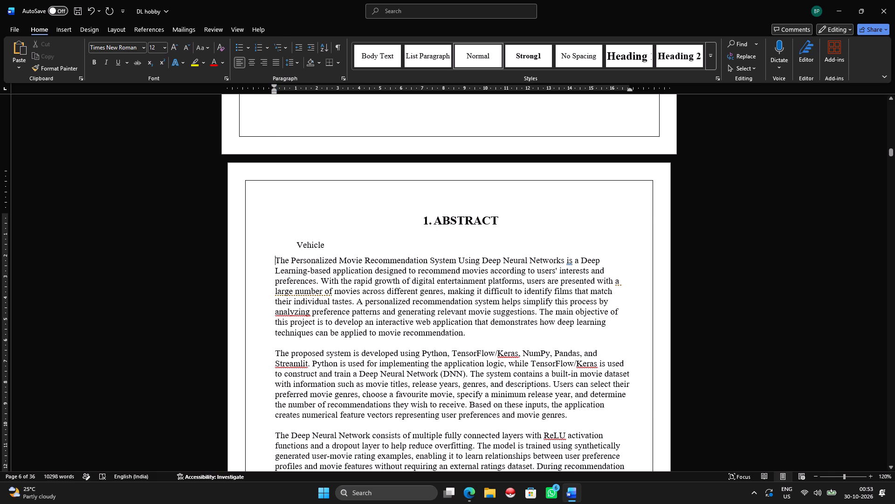
Delete the leftover word "Vehicle" and its line so the new abstract directly follows the ABSTRACT heading.
left_click(334, 244)
key("BackSpace")
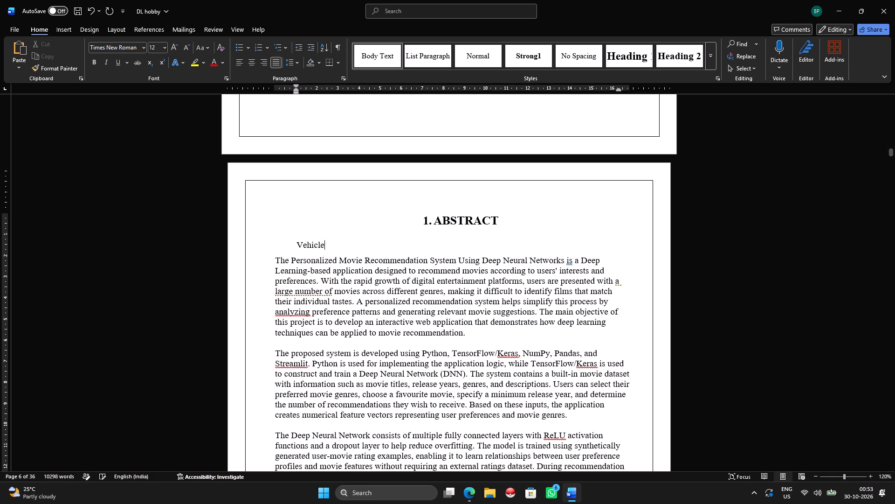
key("BackSpace")
key("BackSpace")
key("BackSpace")
key("BackSpace")
key("BackSpace")
key("BackSpace")
key("BackSpace")
key("BackSpace")
key("BackSpace")
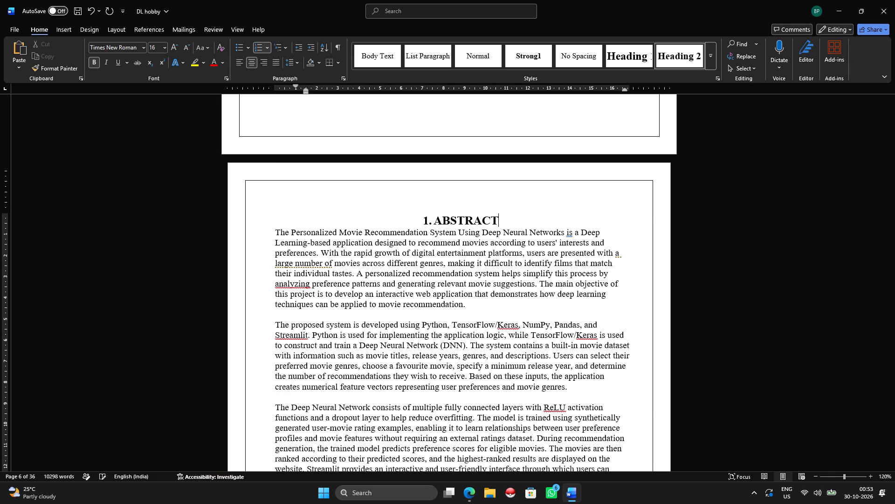
Add space after the ABSTRACT heading paragraph.
left_click(299, 62)
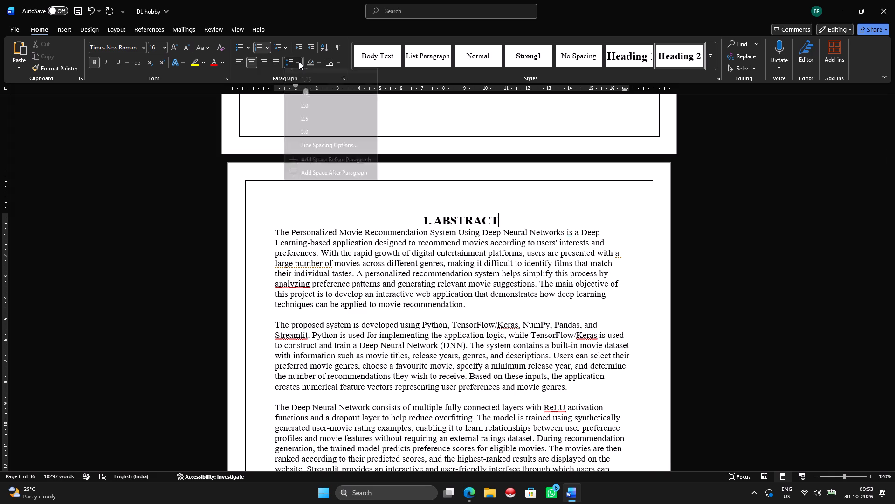
left_click(327, 181)
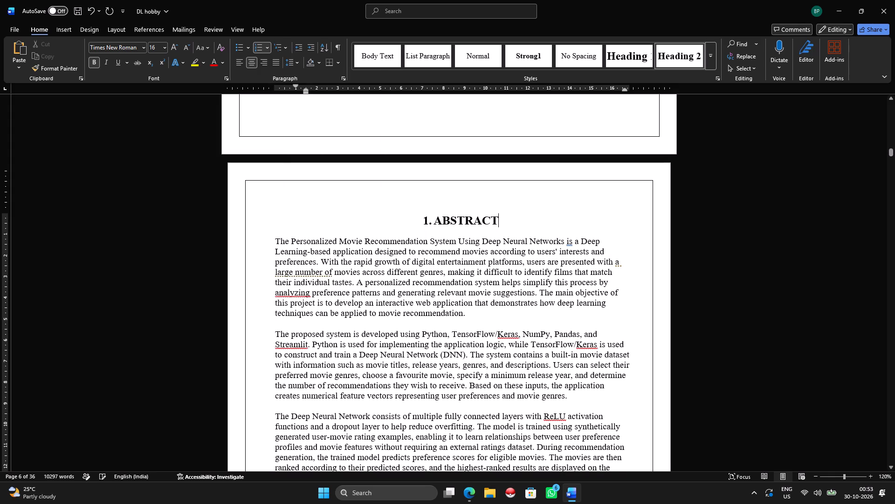
Justify all paragraphs of the new abstract and set their line spacing to 1.5.
left_click_drag(275, 240, 537, 381)
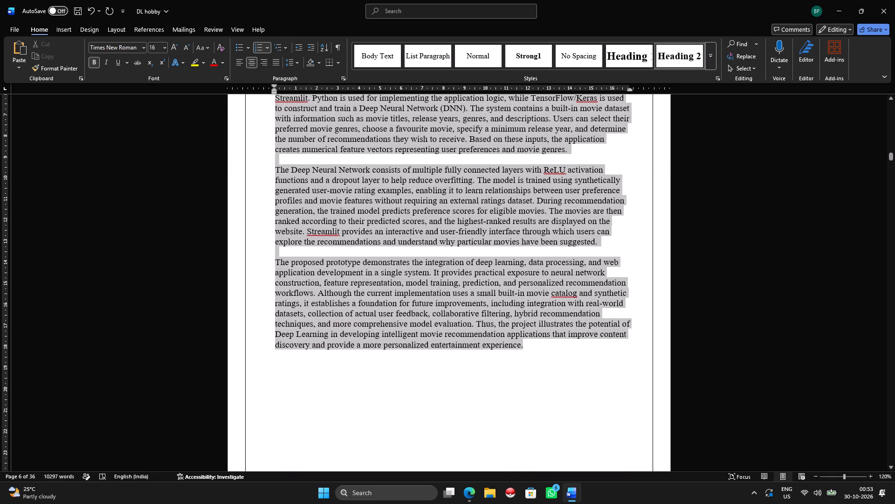
left_click_drag(537, 381, 546, 373)
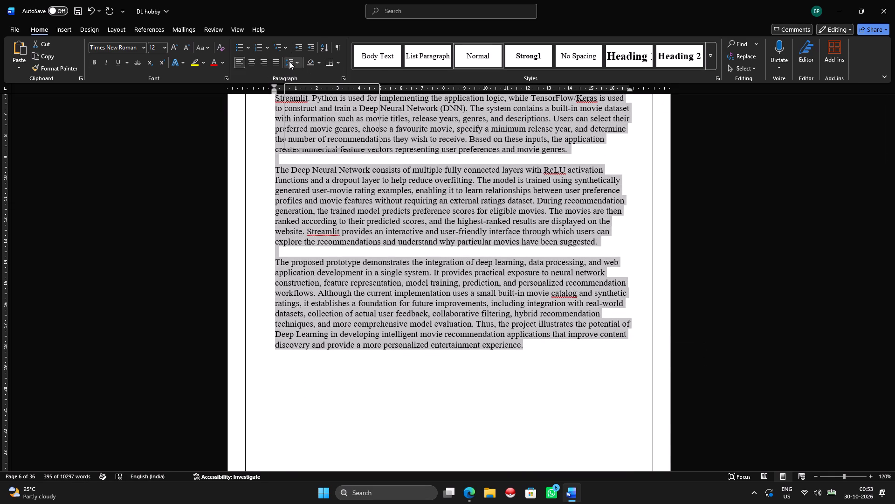
left_click(280, 61)
left_click(296, 58)
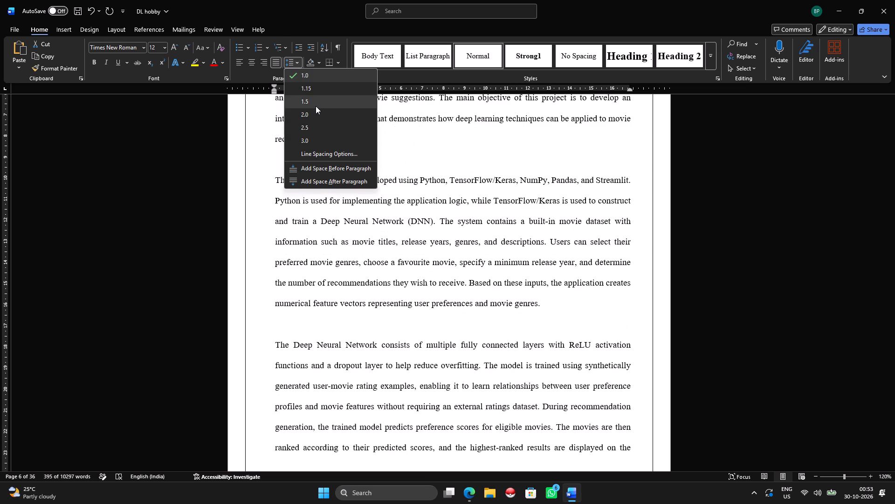
left_click(316, 104)
scroll(384, 205, "up", 2)
left_click(457, 159)
Delete the abstract's last paragraph, starting "The proposed prototype demonstrates", which runs over onto a second page.
scroll(410, 183, "up", 3)
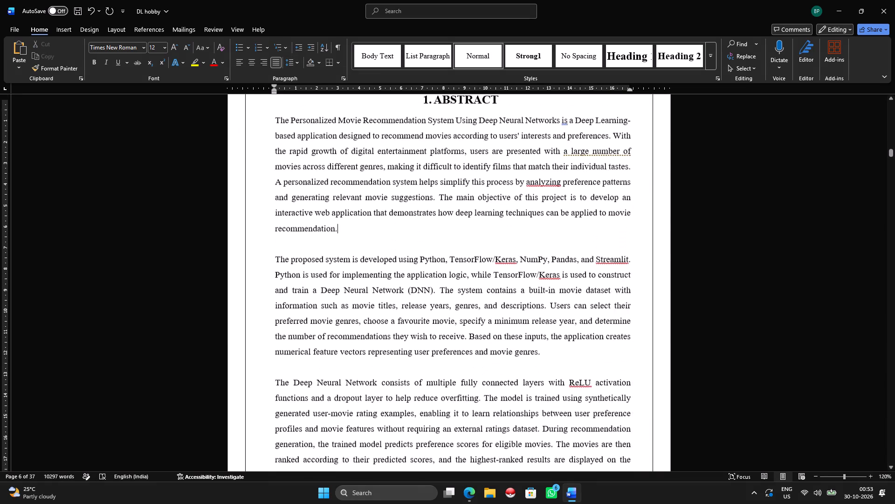
scroll(407, 185, "up", 4)
scroll(407, 186, "down", 18)
scroll(352, 207, "down", 2)
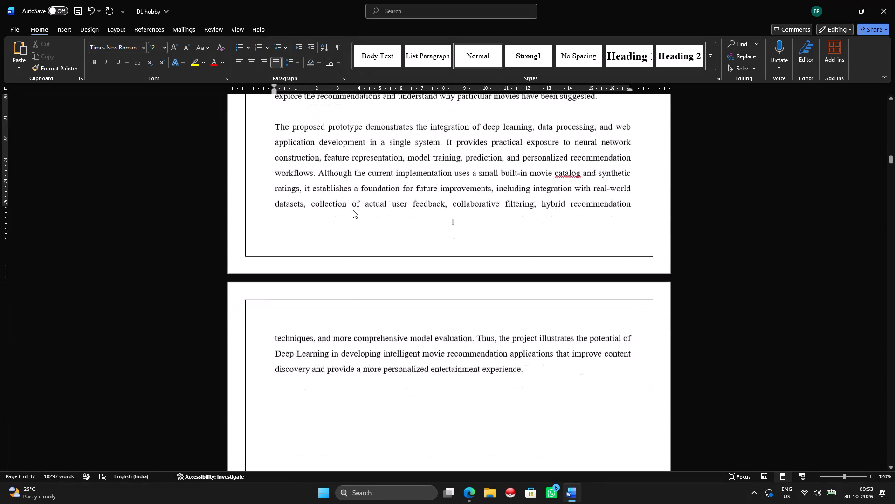
scroll(353, 210, "up", 9)
scroll(394, 203, "up", 8)
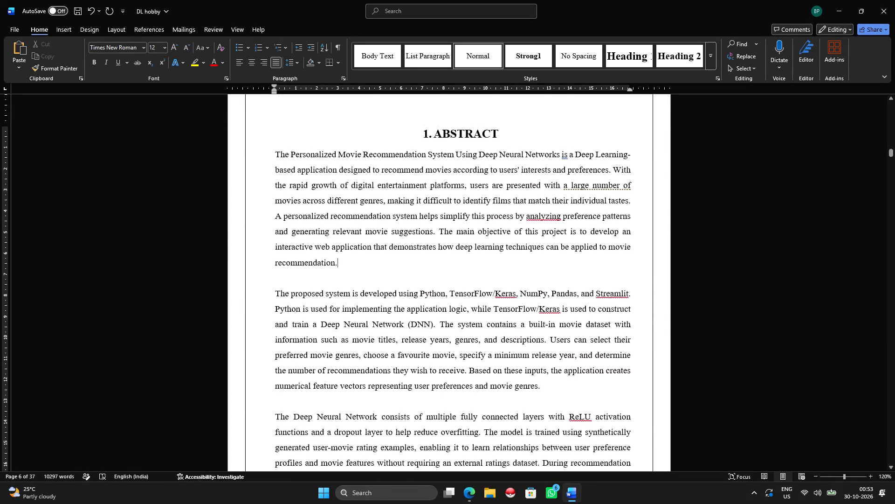
scroll(354, 262, "down", 12)
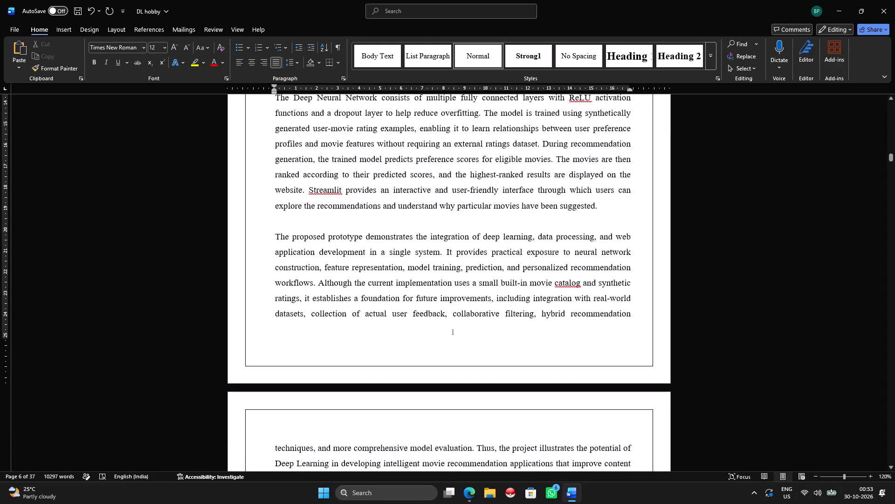
left_click_drag(275, 235, 571, 355)
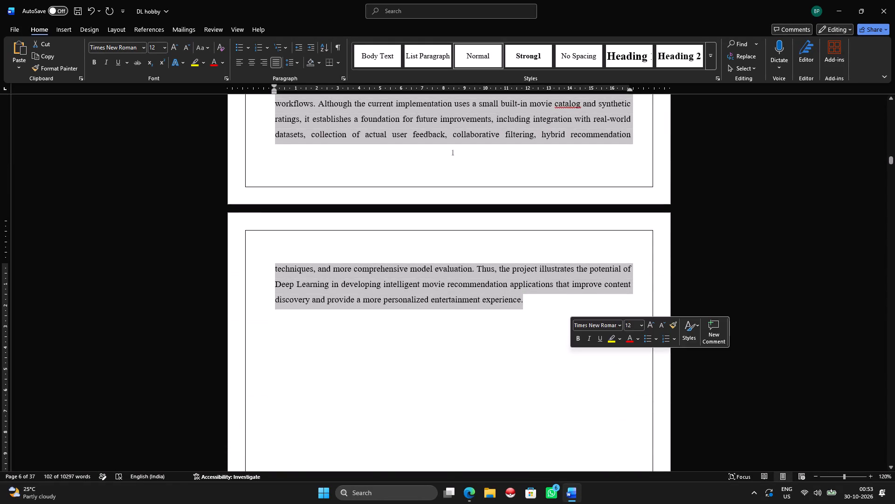
key("BackSpace")
scroll(571, 355, "up", 7)
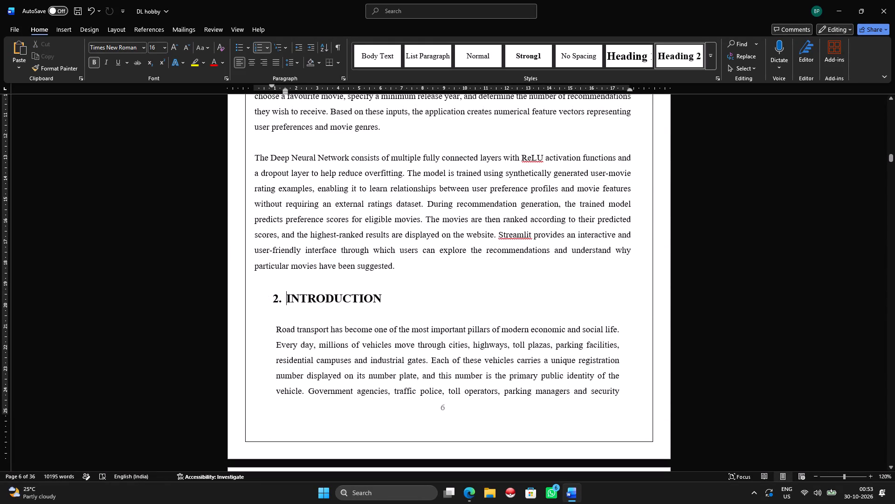
Insert five line breaks after the abstract's last paragraph to push the INTRODUCTION heading onto the next page.
left_click(408, 265)
scroll(423, 274, "up", 10)
scroll(427, 305, "down", 2)
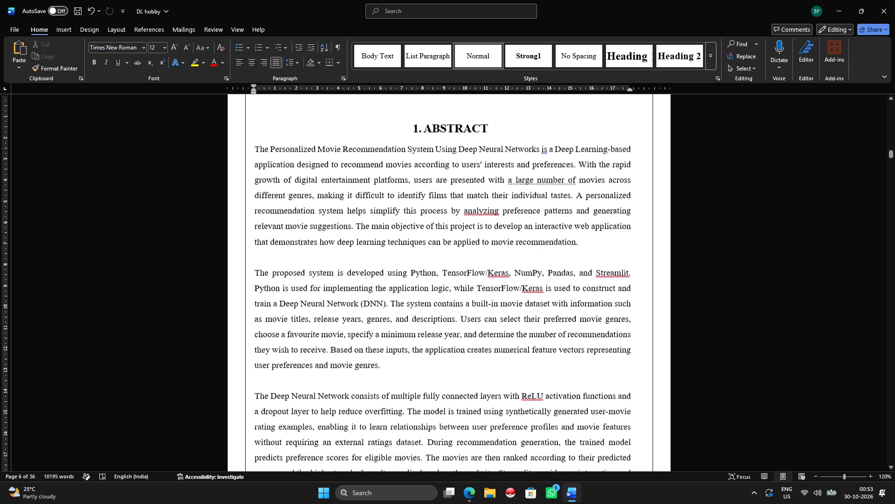
scroll(427, 305, "down", 1)
scroll(427, 305, "up", 3)
scroll(427, 305, "down", 6)
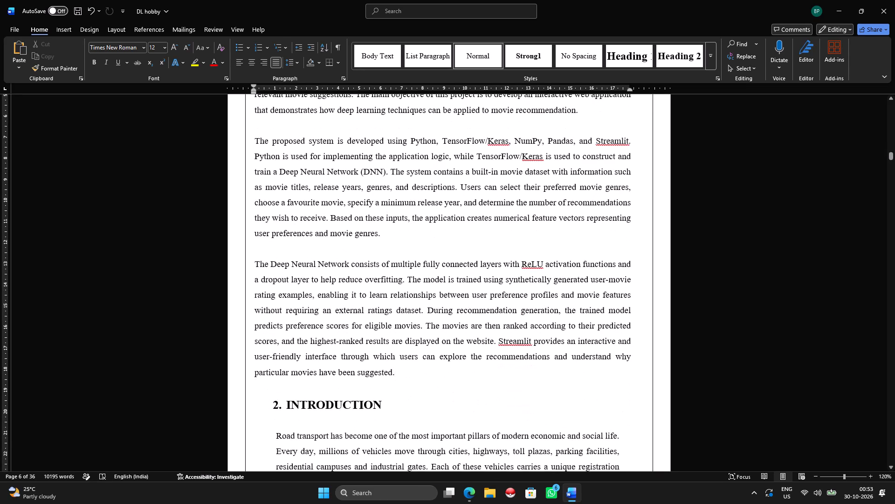
key("Return")
key("Return")
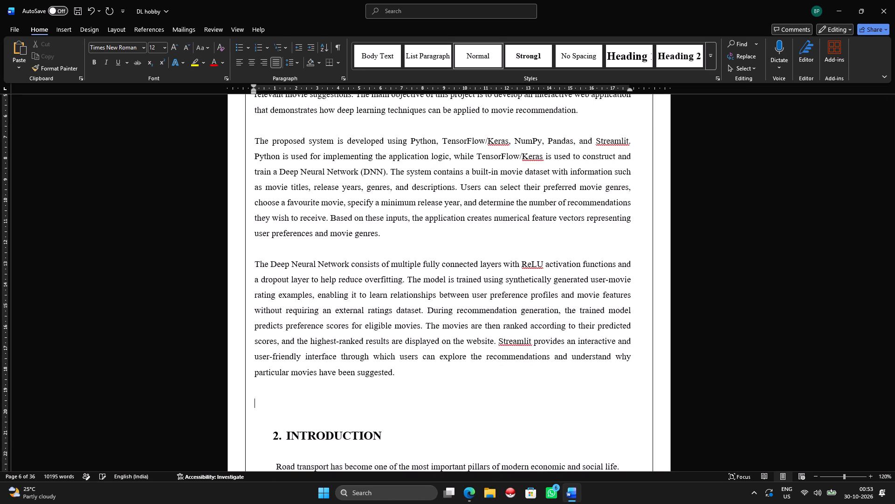
key("Return")
key("Return")
key("Return")
scroll(406, 375, "down", 10)
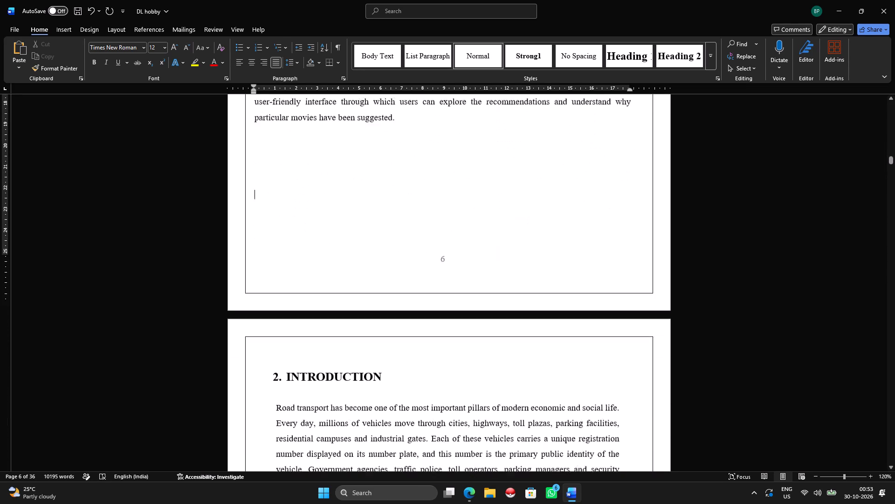
Review the layout of the finished abstract page and the start of the Introduction page.
scroll(450, 342, "down", 15)
scroll(450, 343, "up", 9)
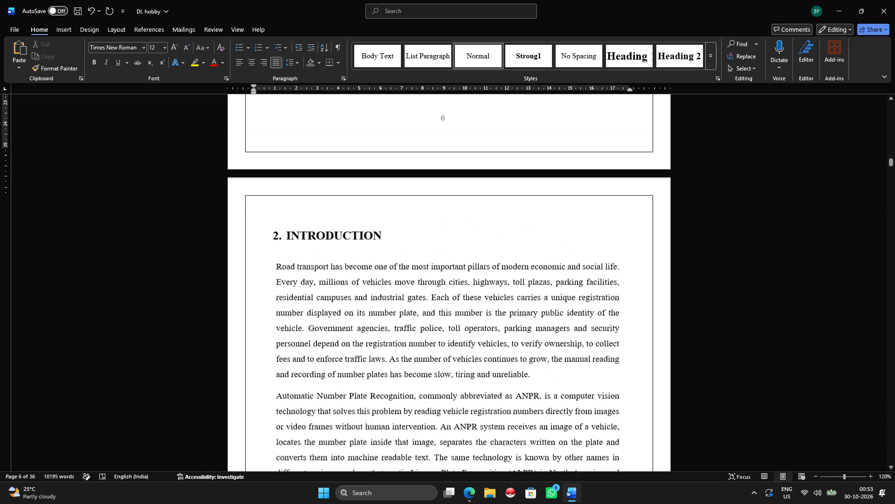
scroll(435, 345, "up", 19)
scroll(424, 344, "down", 15)
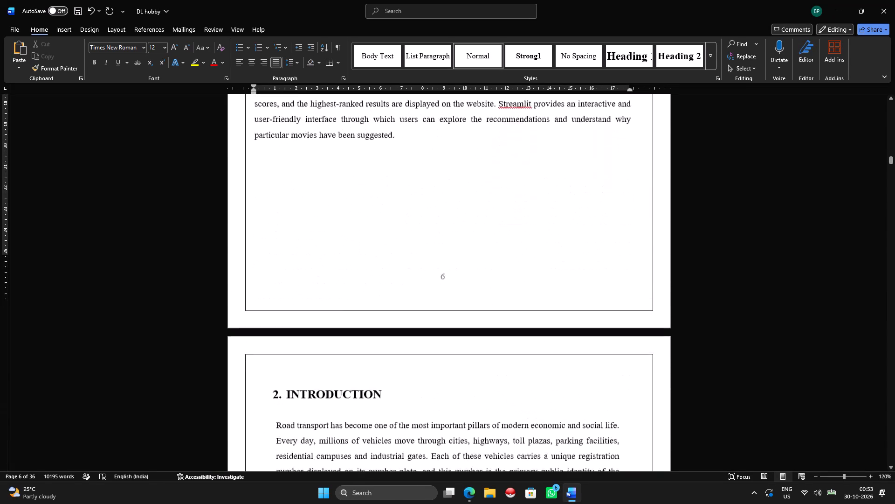
scroll(428, 340, "down", 4)
scroll(428, 340, "up", 20)
scroll(421, 361, "down", 2)
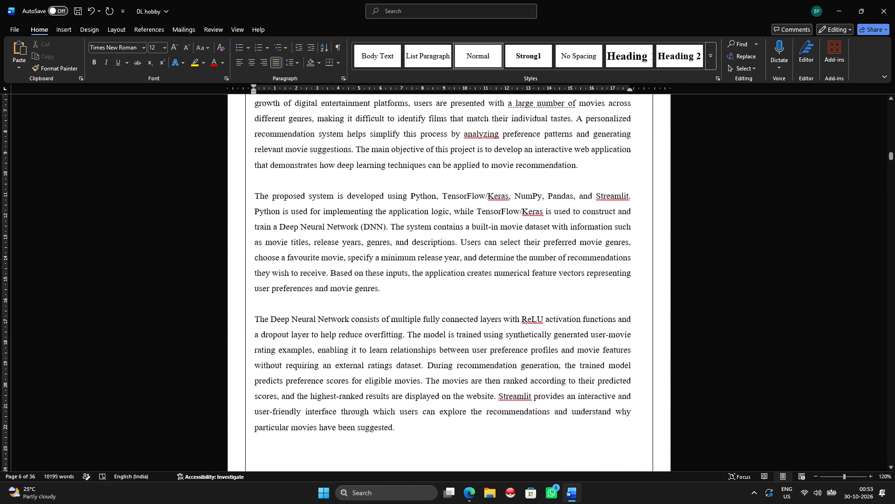
scroll(421, 362, "down", 5)
left_click(410, 297)
scroll(410, 297, "up", 5)
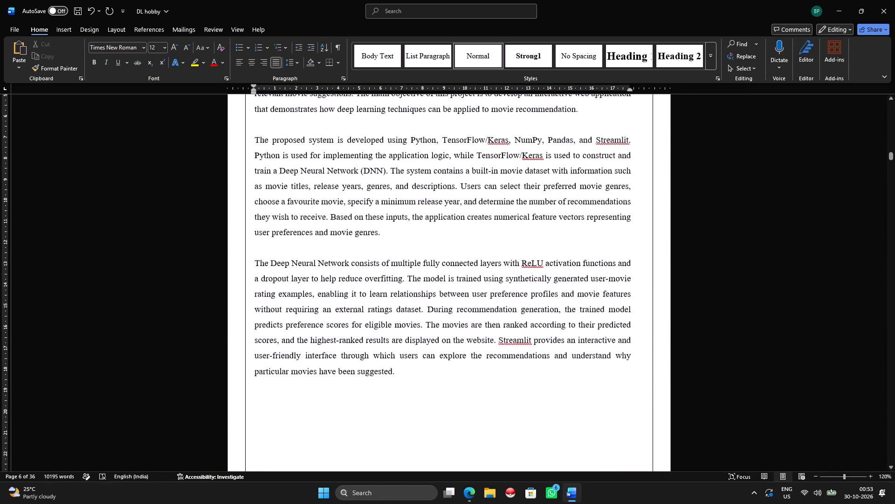
Indent all three abstract paragraphs from the left by about 0.5 on the ruler, including their first lines.
scroll(408, 297, "up", 7)
left_click_drag(253, 256, 463, 503)
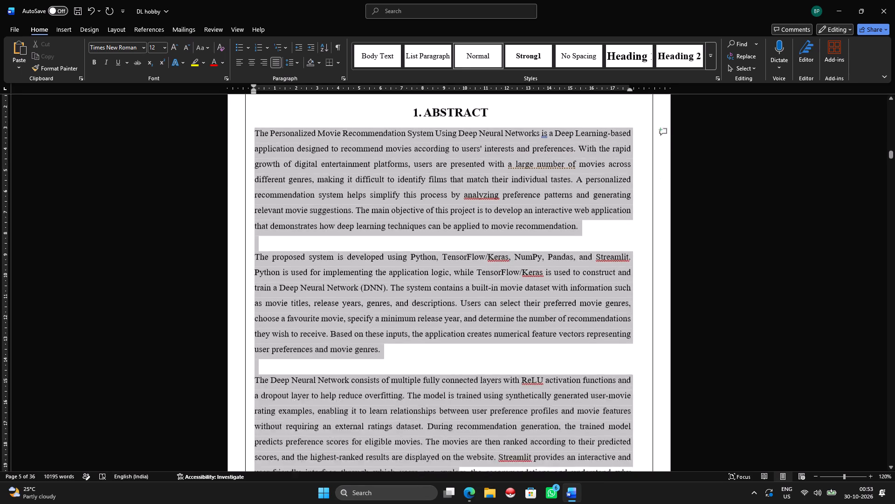
left_click_drag(463, 503, 458, 394)
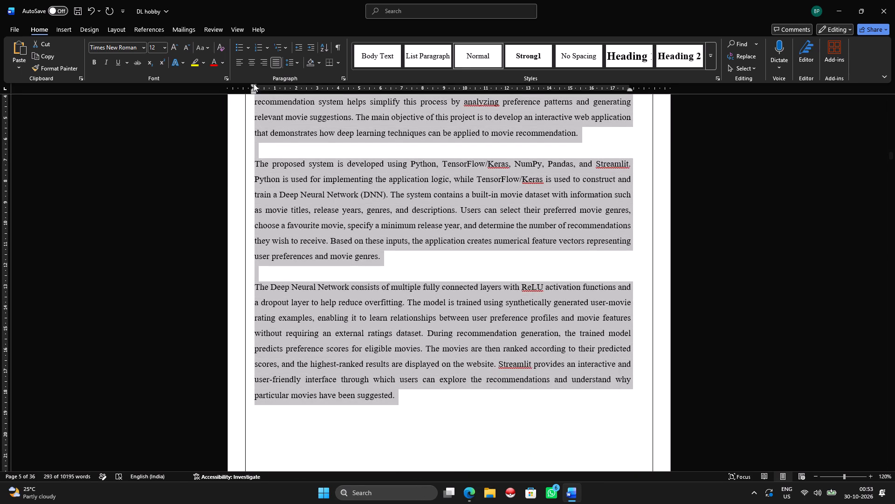
left_click_drag(254, 85, 265, 85)
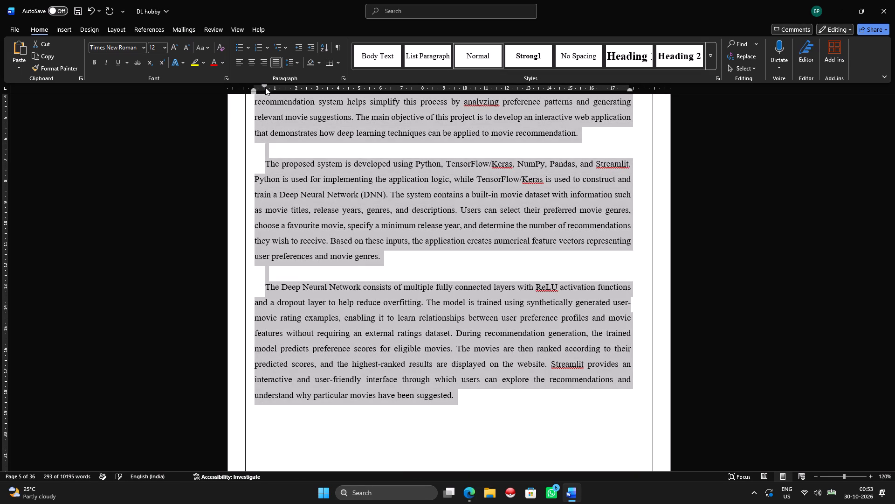
left_click_drag(254, 88, 265, 88)
left_click(476, 415)
Review the layout of the indented abstract page against the index page before it and the Introduction heading after it.
scroll(438, 408, "up", 4)
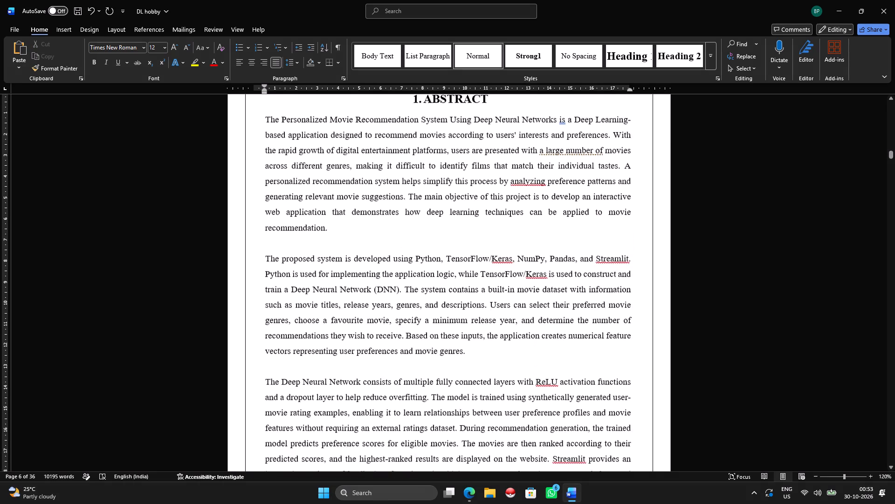
scroll(437, 408, "up", 3)
scroll(437, 408, "down", 2)
scroll(437, 408, "up", 10)
scroll(440, 408, "down", 4)
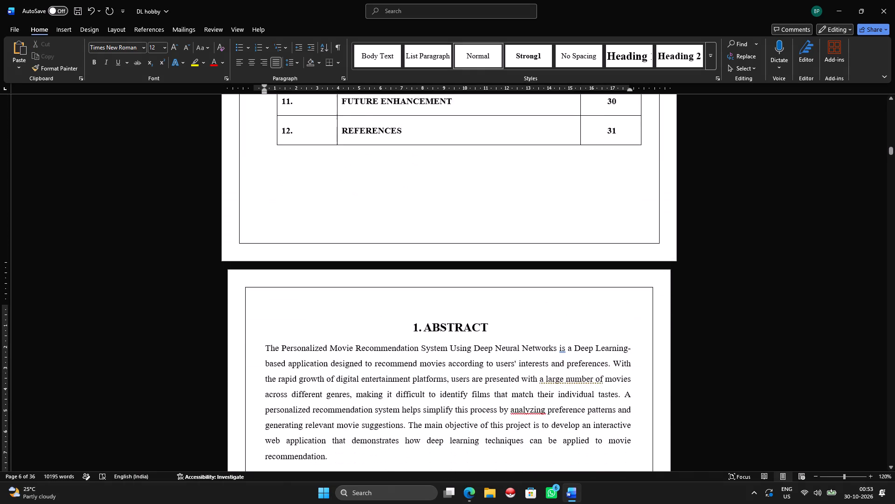
scroll(440, 408, "up", 2)
scroll(440, 408, "down", 9)
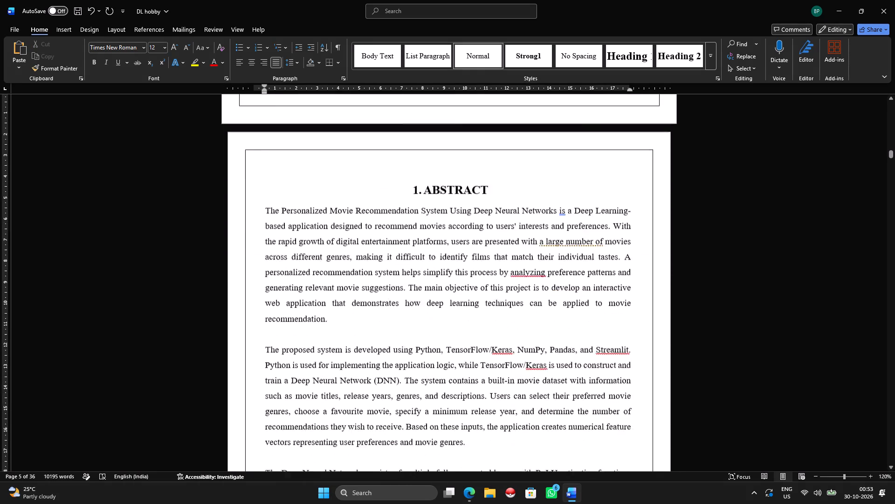
scroll(440, 413, "down", 8)
scroll(440, 413, "up", 7)
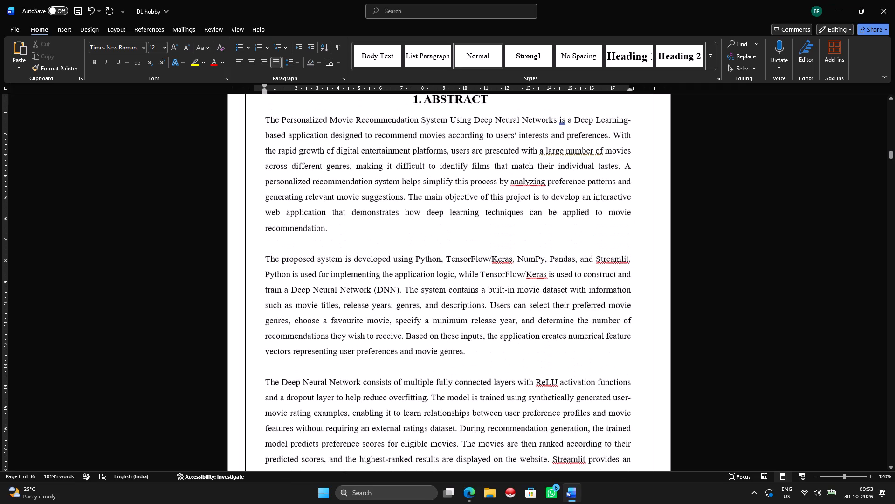
scroll(440, 413, "up", 1)
scroll(440, 413, "down", 13)
scroll(441, 413, "up", 1)
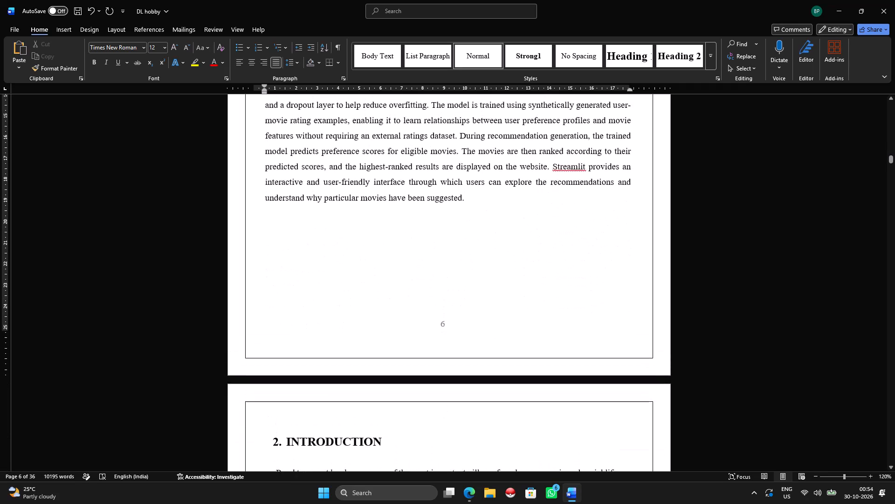
scroll(441, 413, "up", 1)
scroll(441, 413, "down", 10)
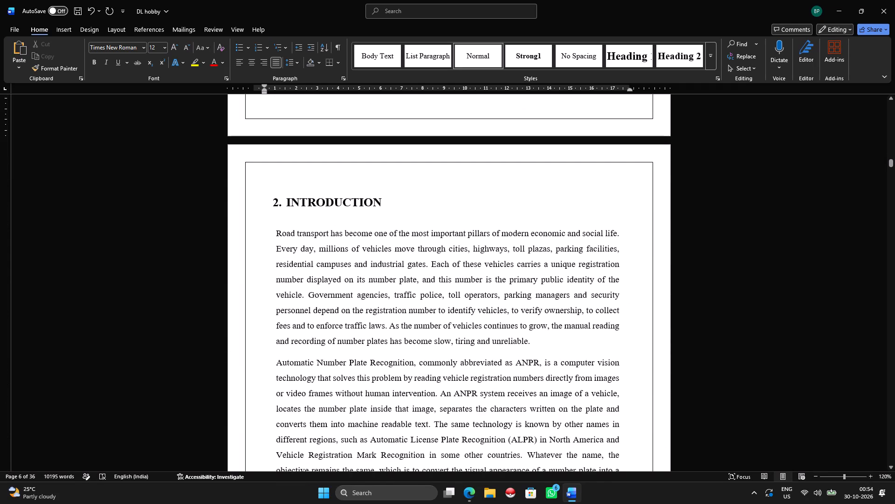
scroll(415, 401, "up", 10)
scroll(410, 396, "down", 4)
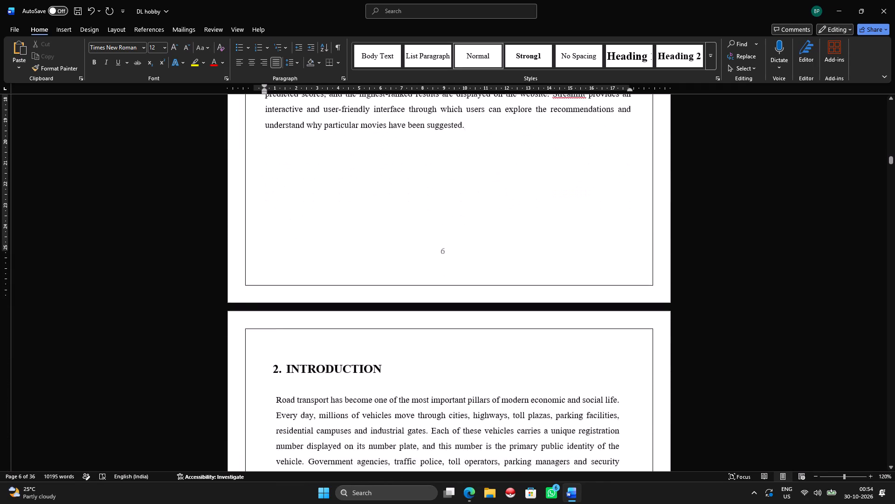
scroll(411, 395, "down", 17)
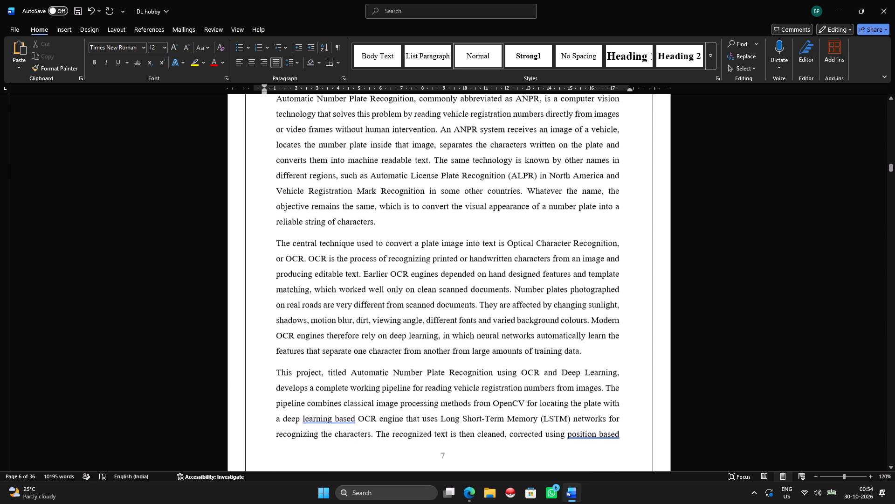
scroll(431, 391, "down", 8)
scroll(596, 360, "up", 10)
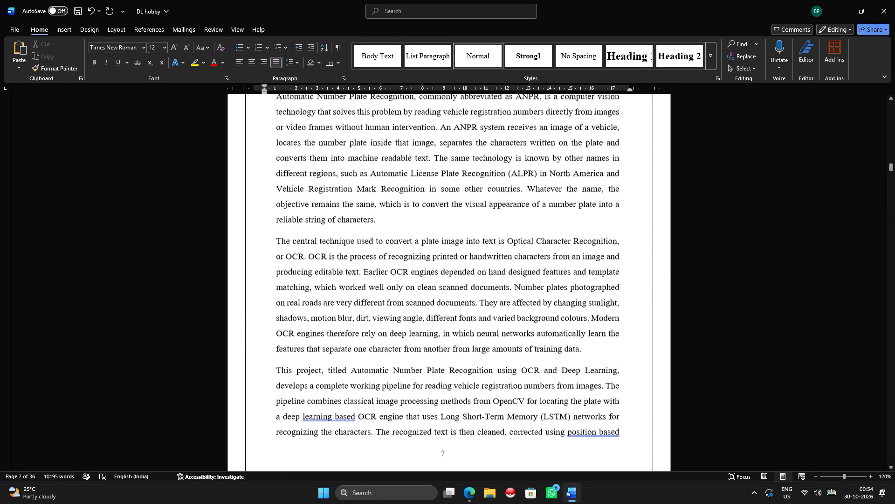
scroll(600, 339, "up", 2)
left_click_drag(892, 166, 893, 138)
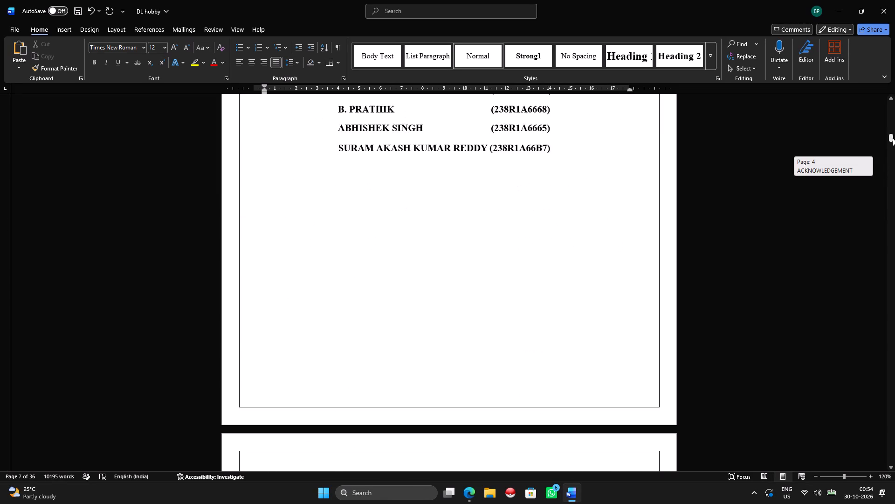
left_click_drag(893, 138, 894, 147)
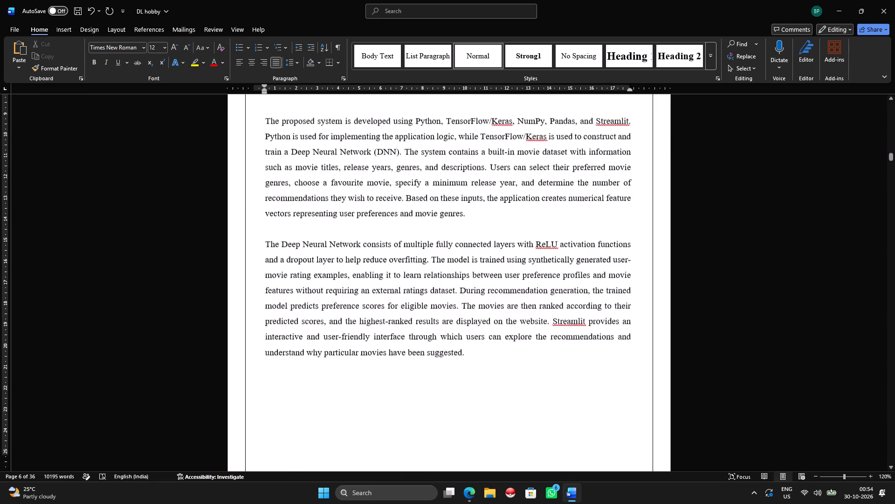
scroll(339, 292, "down", 12)
scroll(292, 295, "down", 4)
scroll(276, 242, "up", 1)
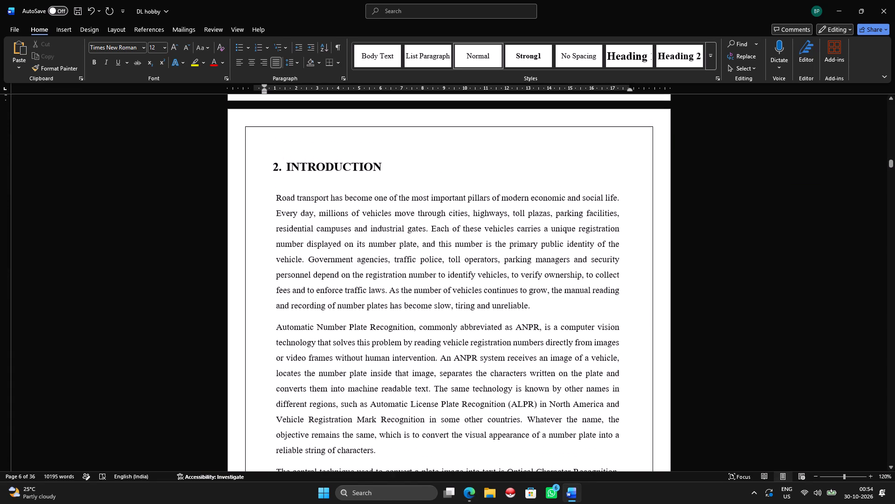
left_click_drag(275, 197, 463, 501)
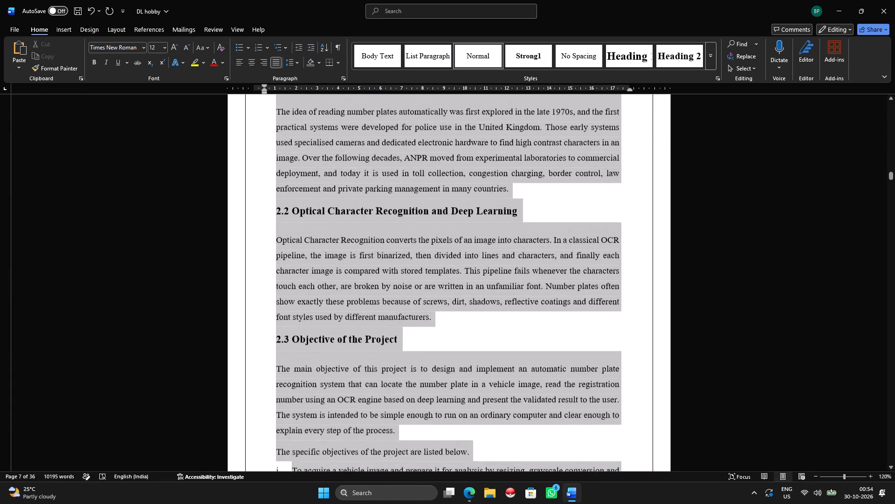
left_click_drag(463, 501, 494, 483)
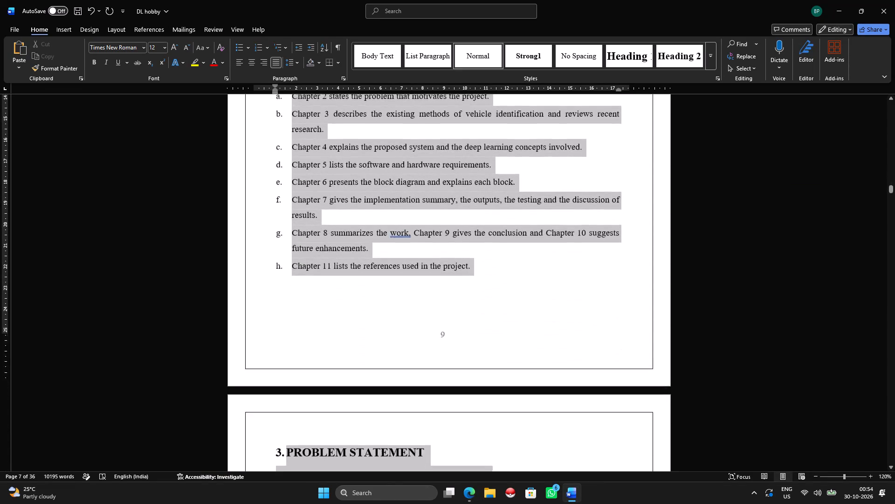
left_click_drag(494, 483, 530, 113)
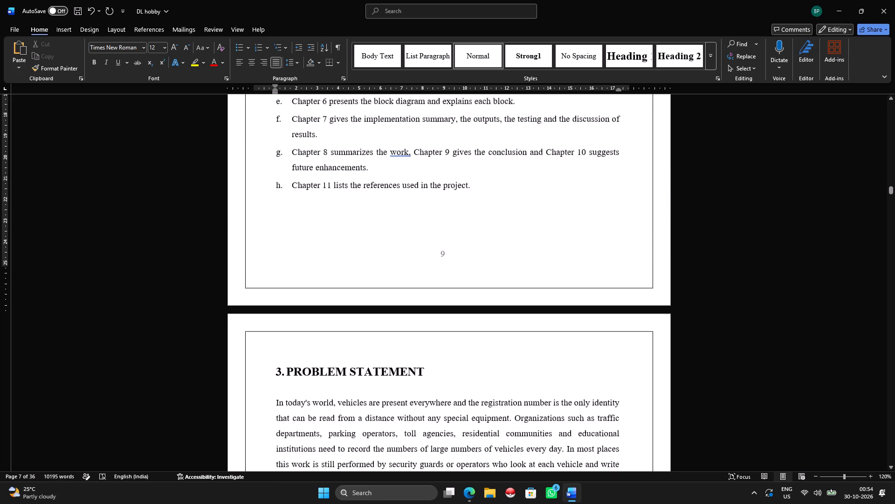
left_click_drag(530, 113, 522, 211)
key("BackSpace")
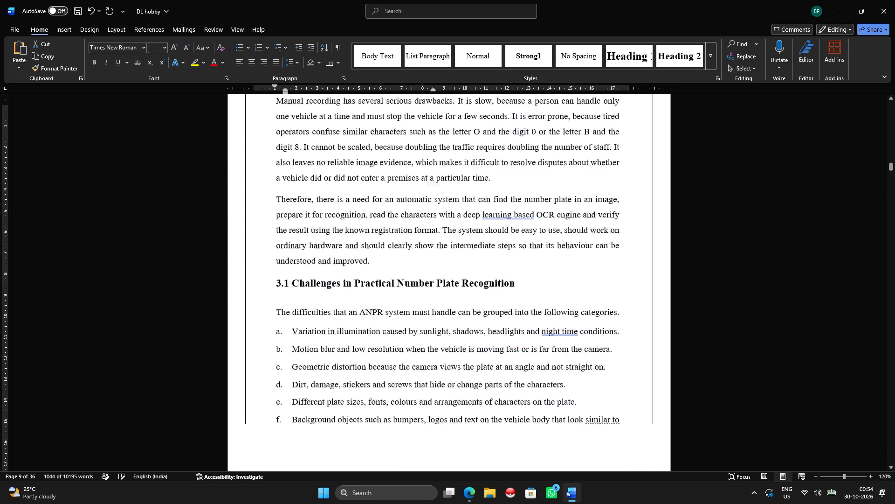
Insert one more line break in the blank space below the abstract to push the INTRODUCTION heading onto the next page.
scroll(520, 211, "up", 9)
scroll(378, 273, "up", 3)
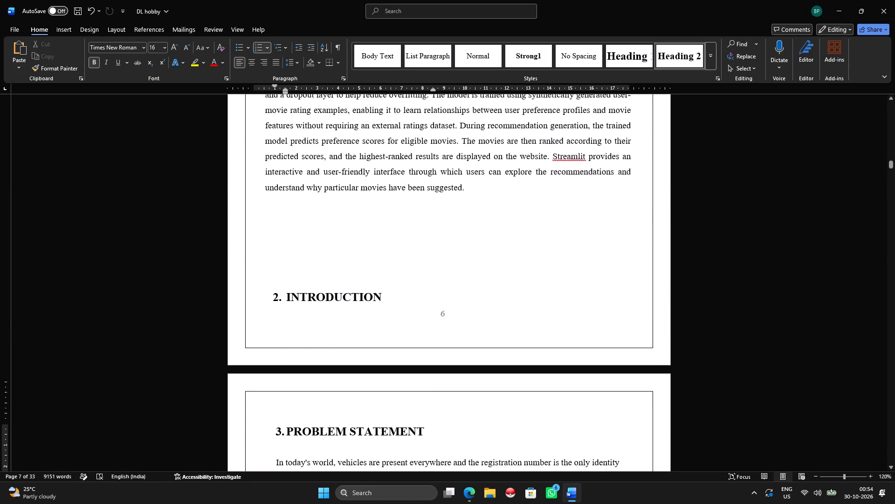
left_click(391, 263)
key("Return")
Add a new line under the INTRODUCTION heading and paste the copied introduction there as text only.
scroll(404, 262, "down", 6)
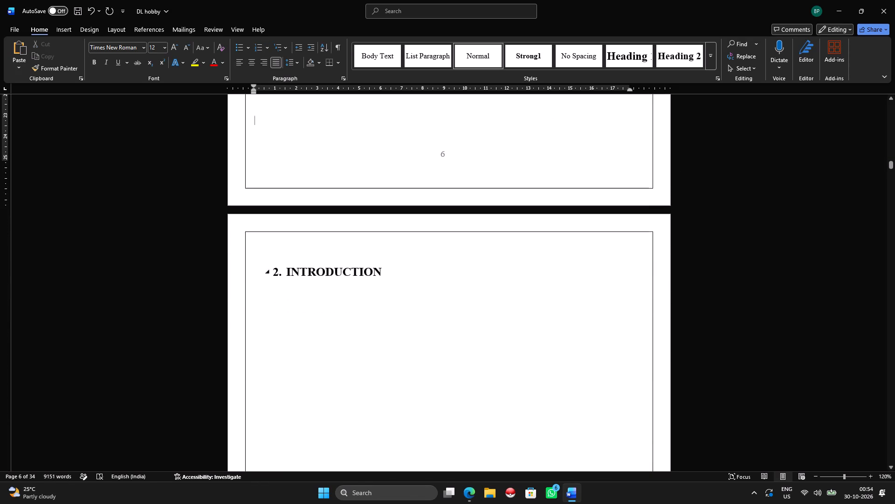
scroll(386, 295, "down", 3)
left_click(317, 224)
left_click(403, 184)
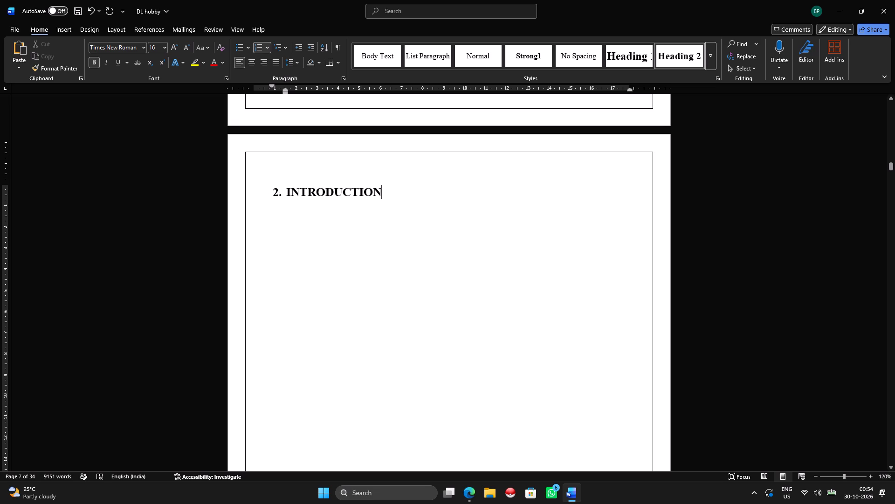
key("Return")
key("Tab")
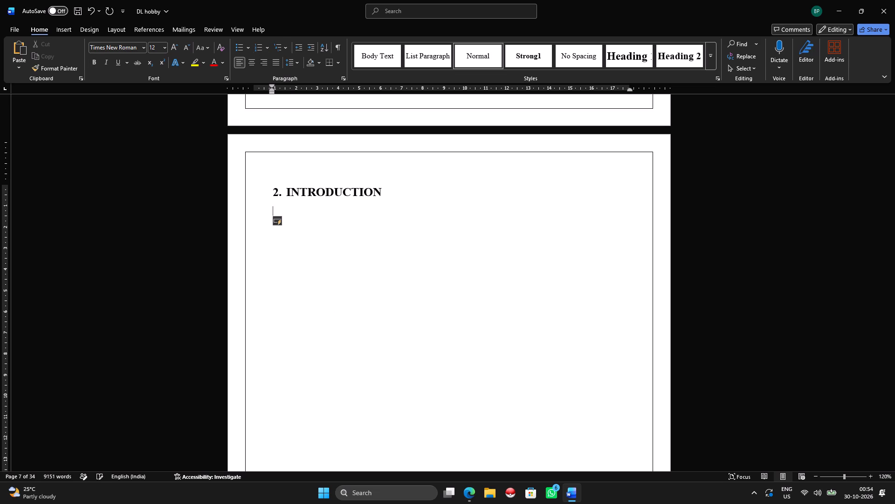
right_click(306, 208)
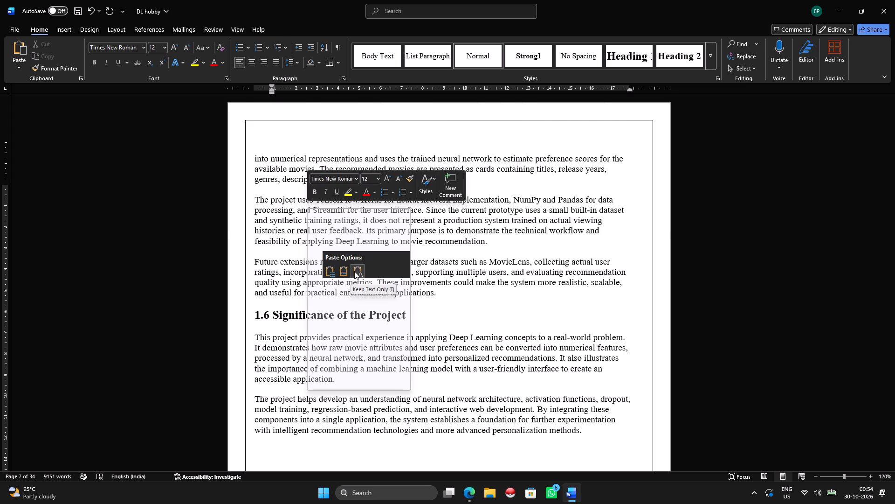
left_click(354, 271)
Justify the whole pasted introduction, from "1.1 Overview" through the last paragraph of section 1.6, and set its line spacing to 1.5.
scroll(371, 301, "up", 7)
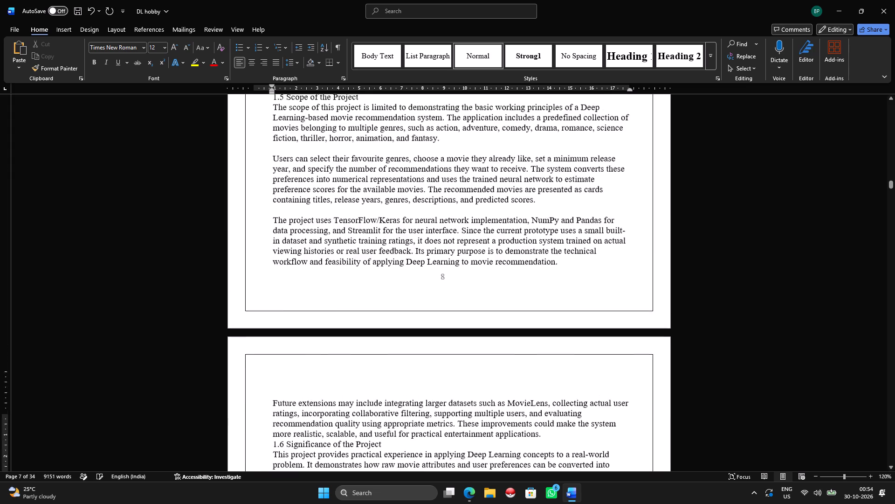
scroll(372, 303, "up", 20)
scroll(372, 303, "up", 13)
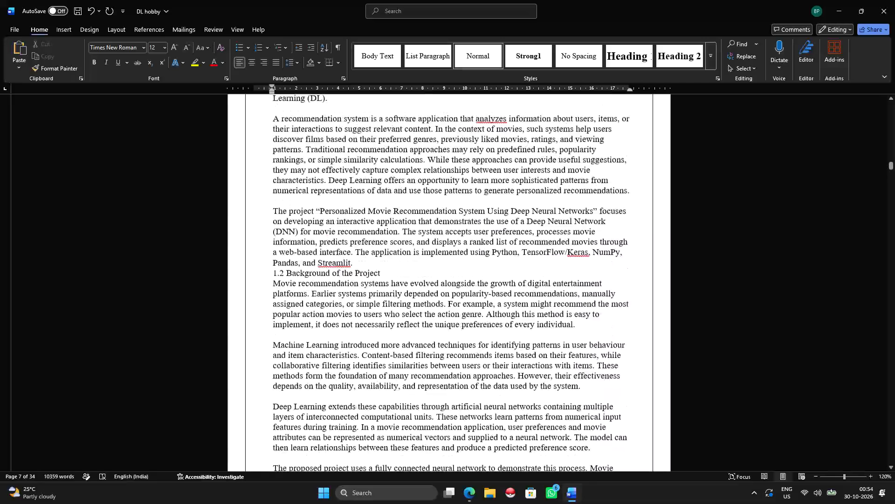
scroll(397, 304, "up", 9)
scroll(405, 304, "down", 6)
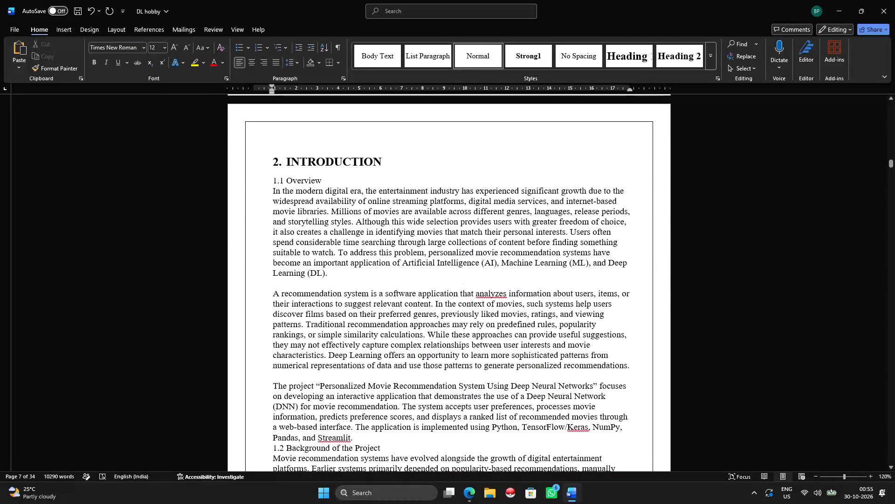
left_click_drag(273, 179, 440, 503)
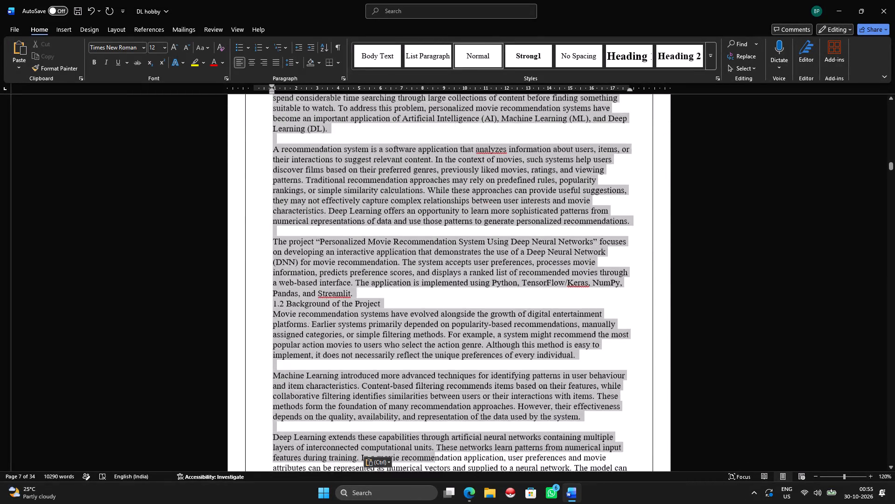
left_click_drag(440, 503, 530, 437)
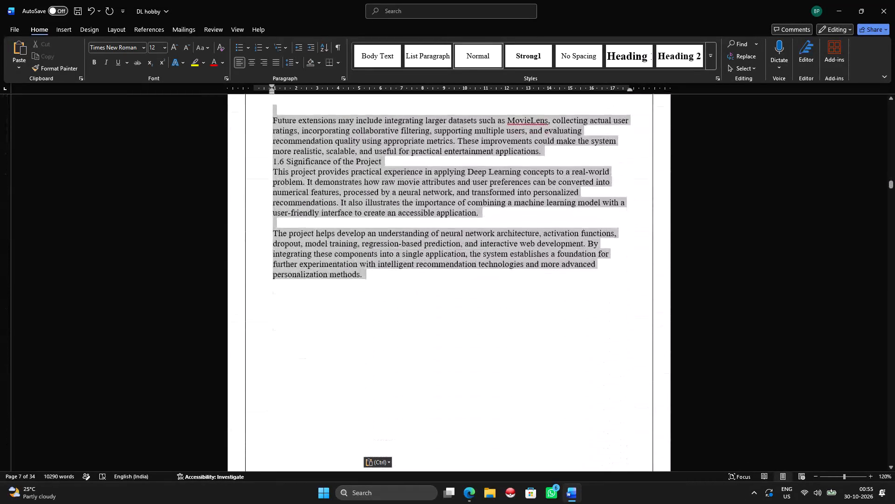
left_click_drag(530, 437, 563, 286)
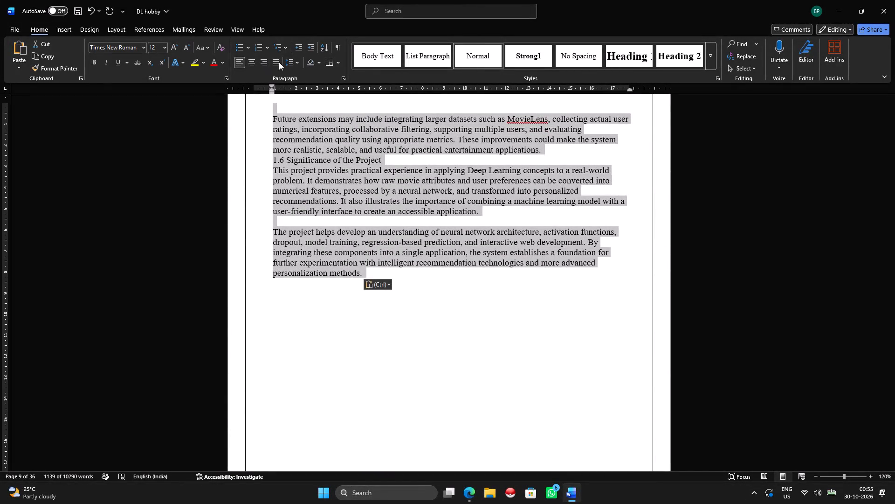
left_click(279, 62)
left_click(298, 62)
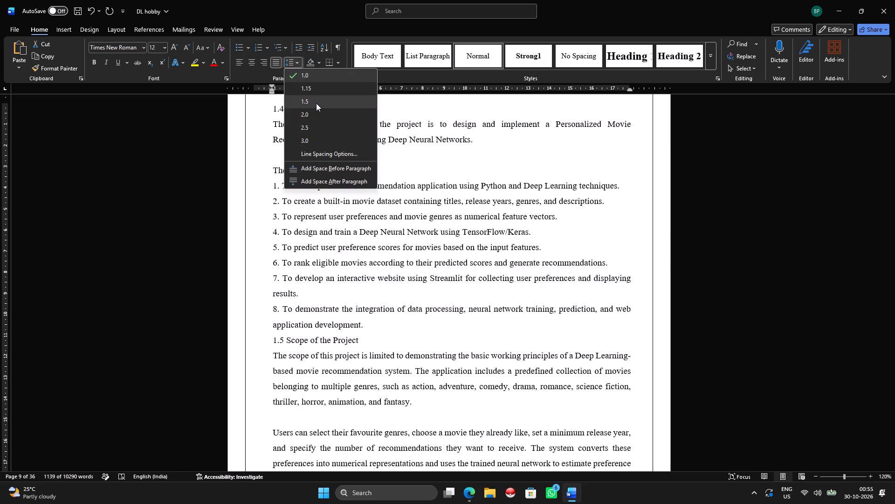
left_click(316, 103)
Make the "1.1 Overview" subheading bold and raise its font size to 14.
scroll(349, 186, "up", 20)
scroll(349, 186, "up", 4)
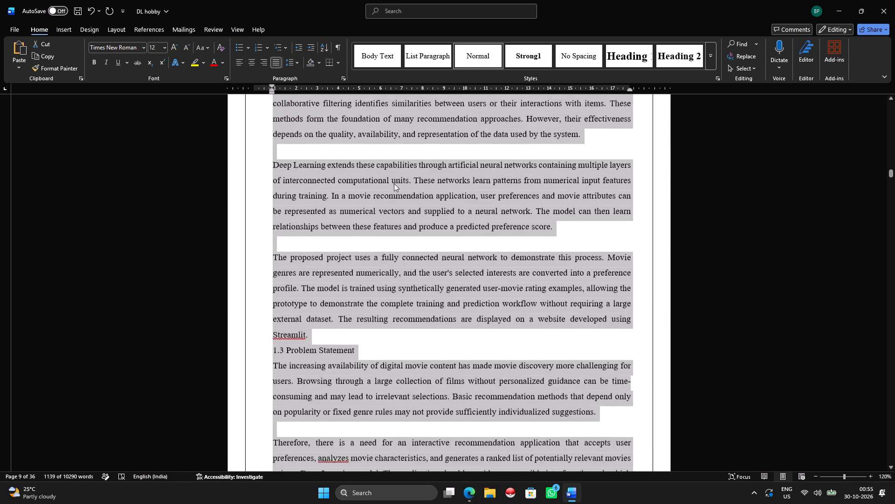
scroll(394, 183, "up", 20)
scroll(394, 183, "up", 12)
scroll(415, 219, "down", 5)
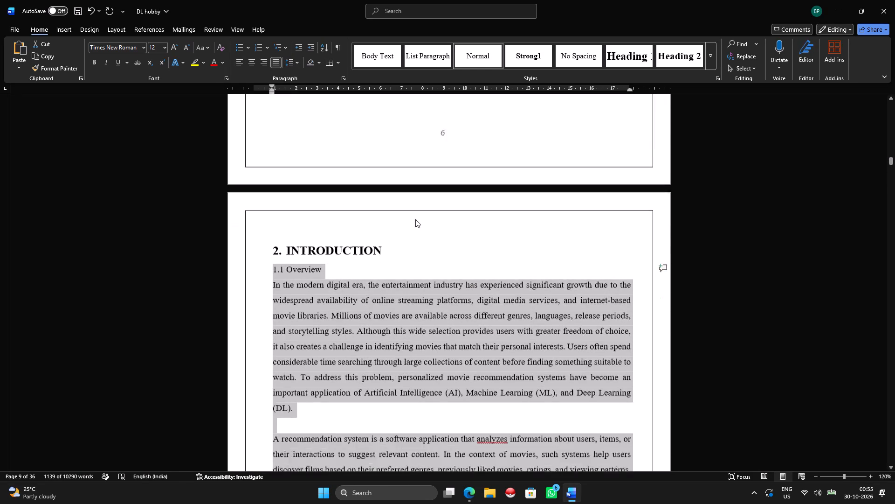
left_click(349, 216)
left_click_drag(331, 216, 273, 219)
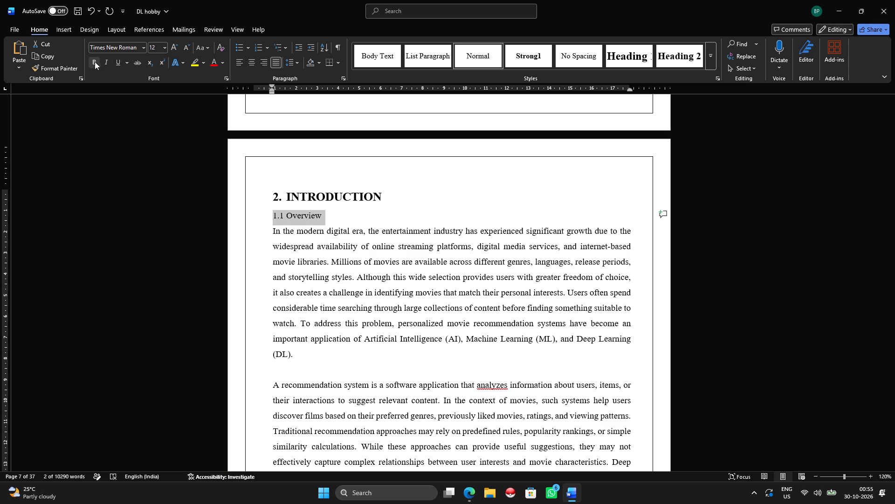
left_click(94, 62)
left_click(171, 48)
scroll(335, 155, "down", 3)
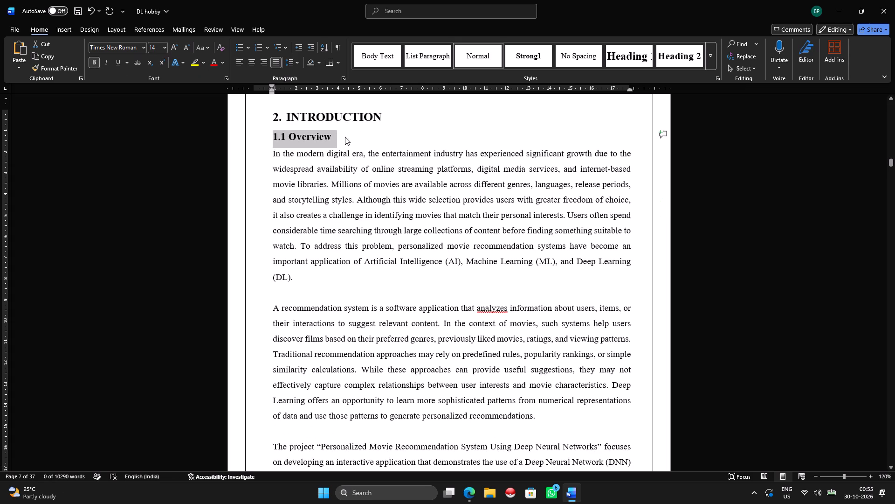
left_click(345, 137)
Make the "1.2 Background of the Project" subheading bold and raise its font size to 14.
scroll(344, 184, "down", 20)
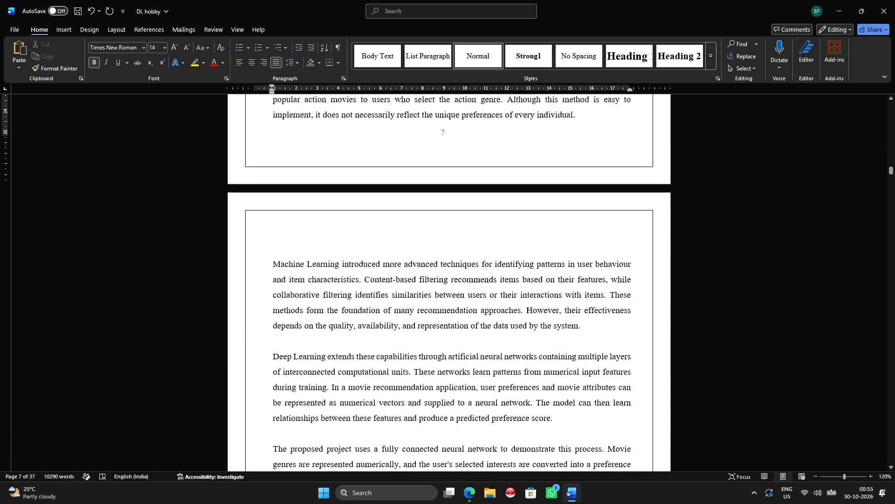
scroll(338, 206, "down", 18)
scroll(346, 225, "up", 7)
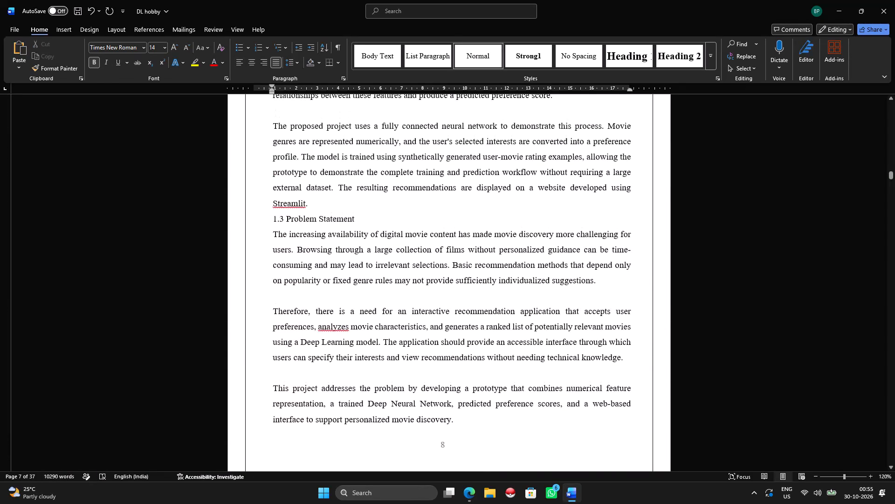
scroll(360, 219, "up", 20)
scroll(360, 219, "up", 1)
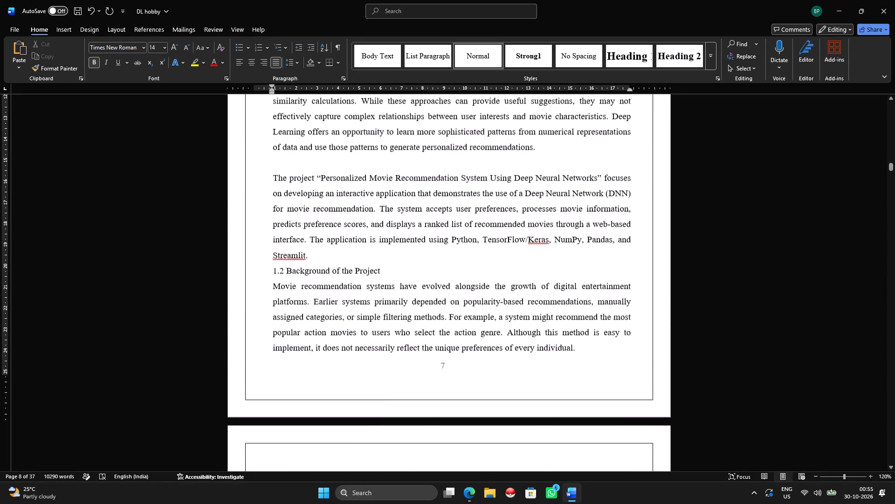
left_click_drag(384, 272, 271, 273)
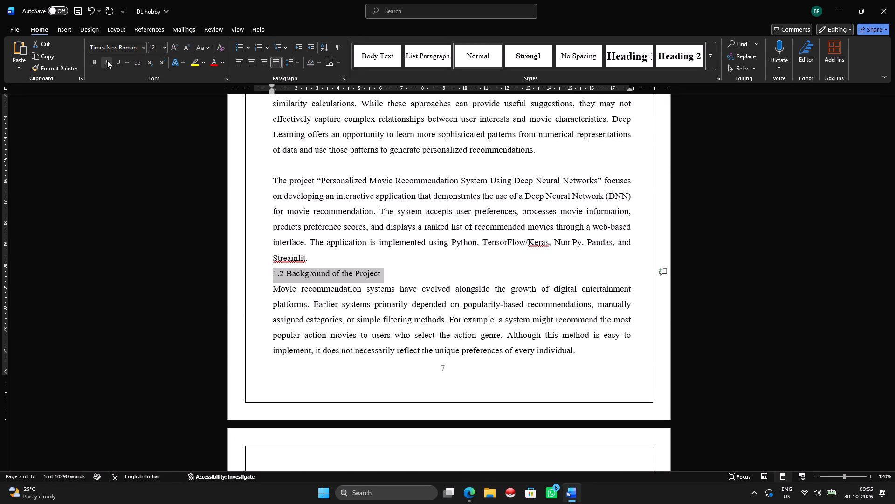
left_click(95, 61)
left_click(175, 47)
left_click(435, 283)
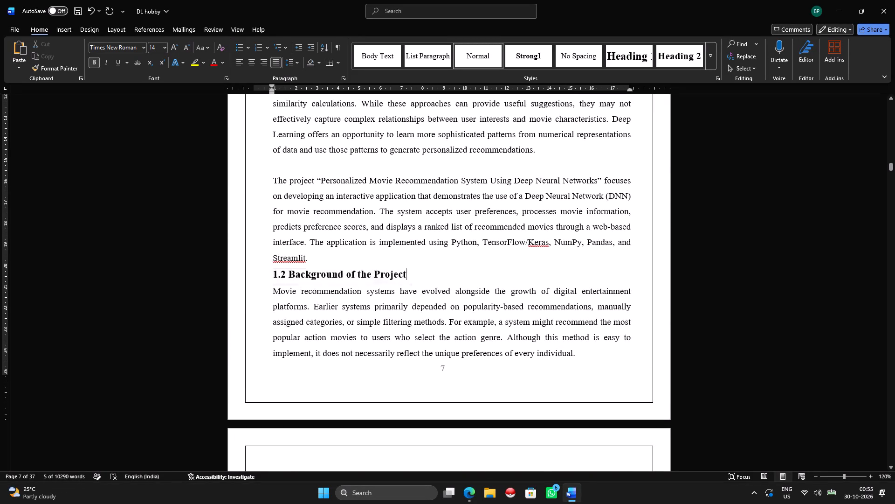
Make the "1.3 Problem Statement" subheading bold and one font size larger.
scroll(427, 282, "down", 20)
scroll(427, 282, "down", 1)
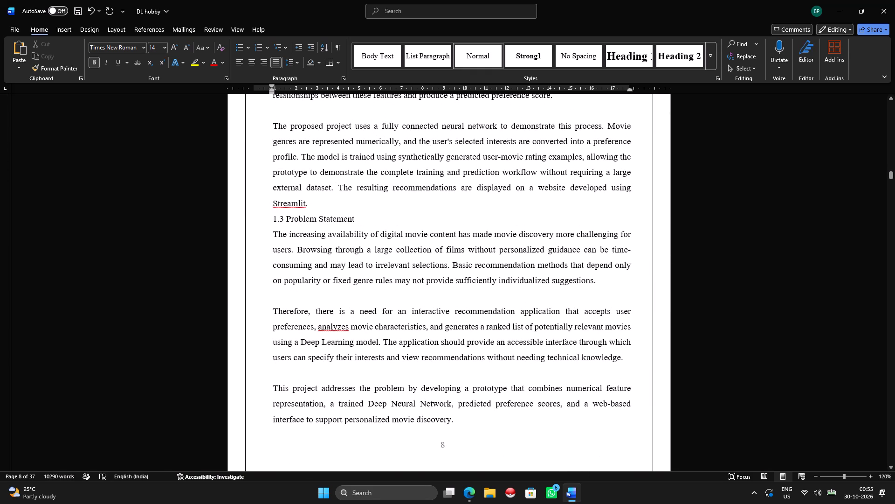
left_click_drag(367, 221, 268, 222)
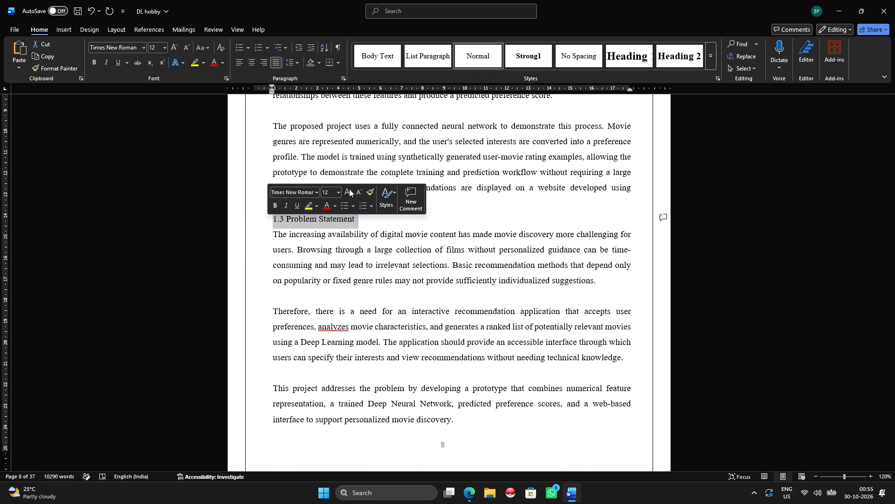
left_click(349, 189)
left_click(275, 207)
left_click(381, 232)
Make the "1.4 Objectives of the Project" subheading bold and raise its font size to 14.
scroll(378, 240, "down", 5)
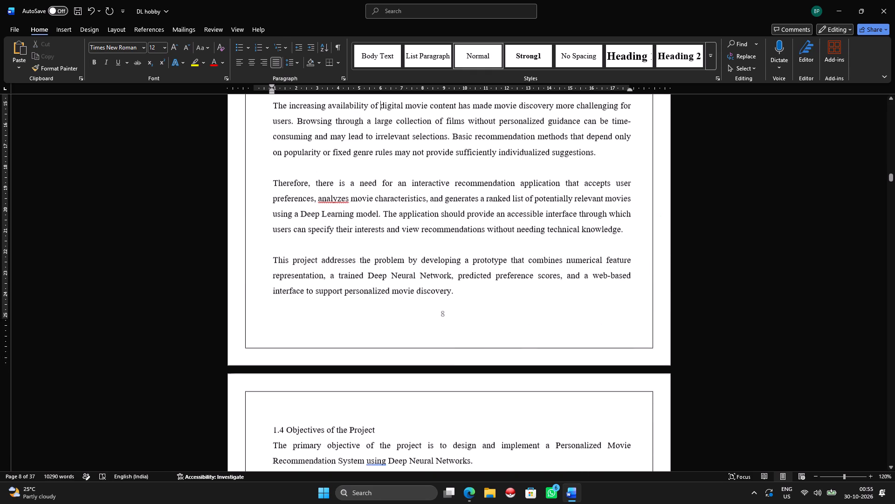
scroll(345, 259, "down", 8)
left_click_drag(379, 213, 262, 213)
left_click(340, 184)
left_click(269, 201)
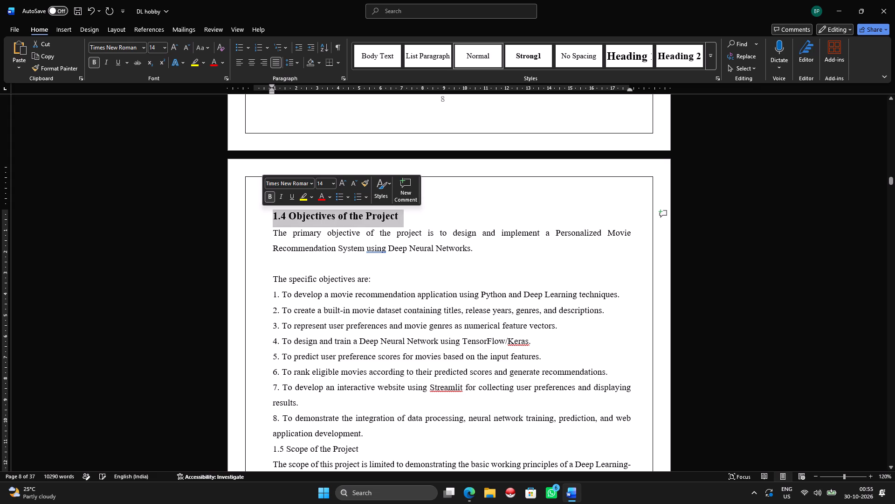
left_click(349, 271)
scroll(347, 271, "down", 20)
scroll(347, 271, "down", 6)
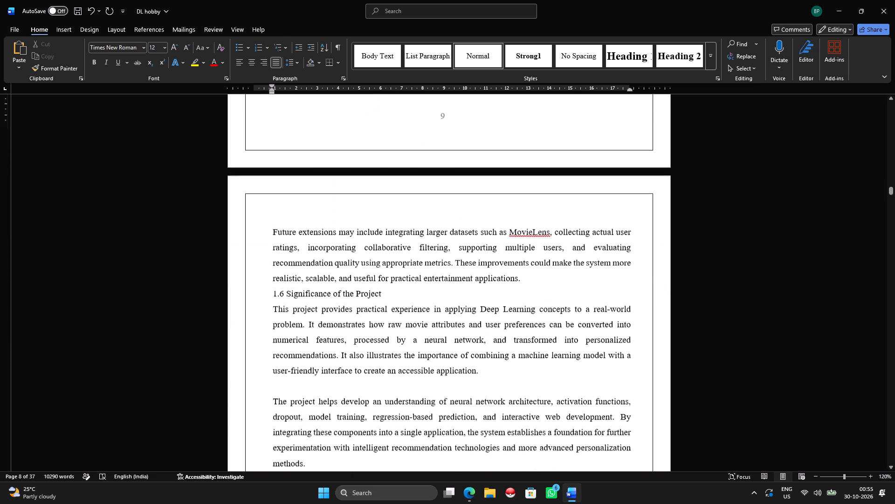
scroll(345, 273, "down", 17)
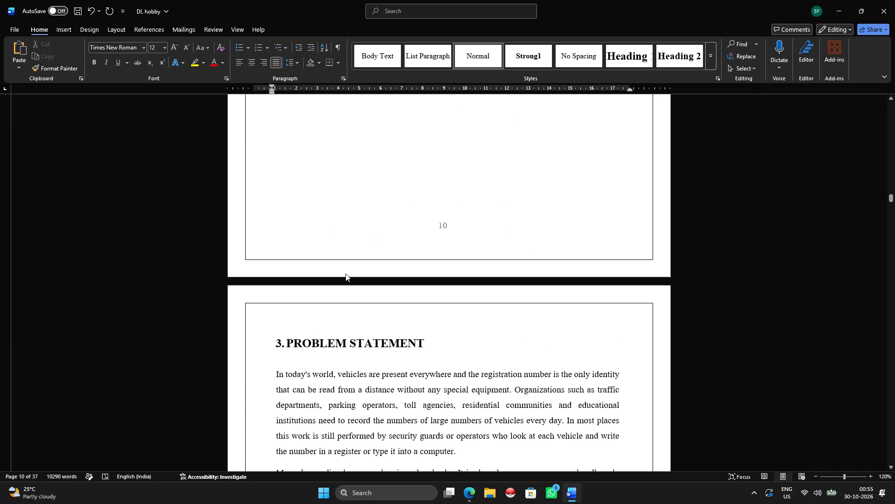
scroll(348, 309, "down", 3)
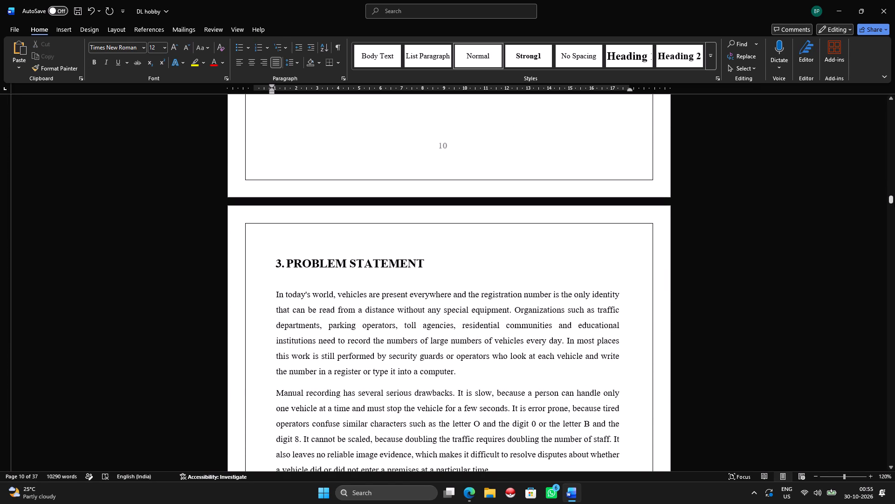
left_click_drag(892, 199, 892, 216)
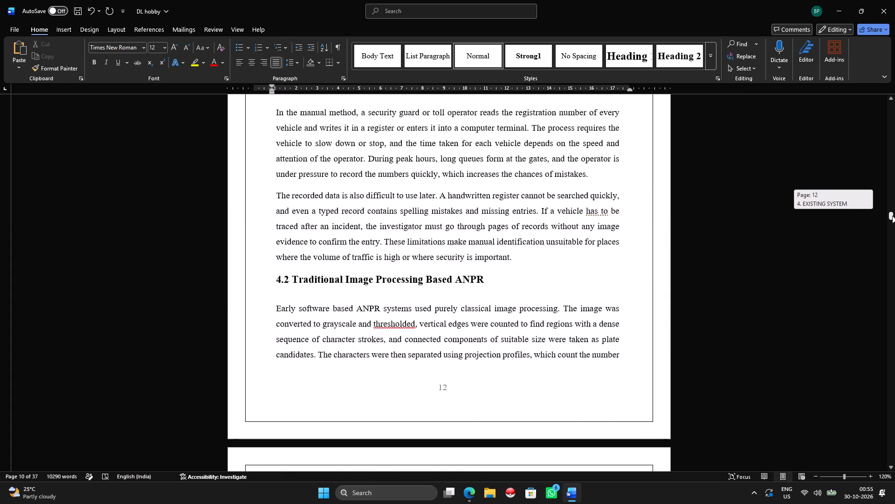
left_click_drag(892, 216, 894, 233)
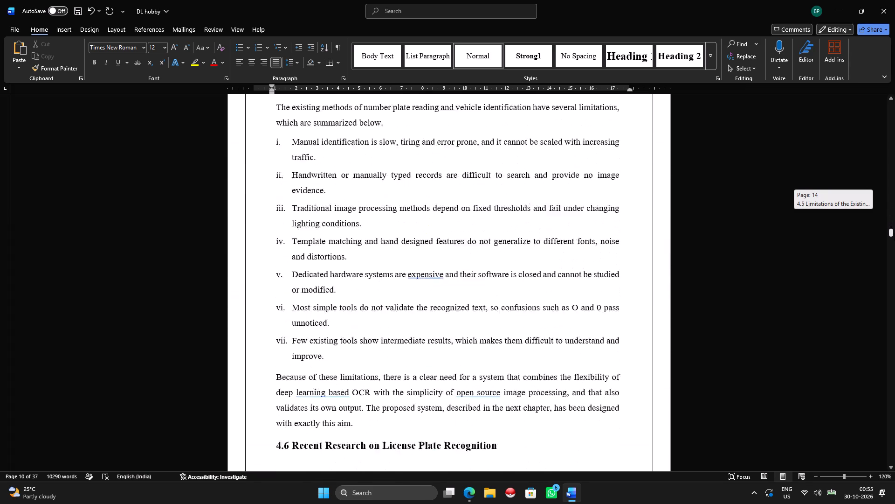
left_click_drag(894, 233, 894, 257)
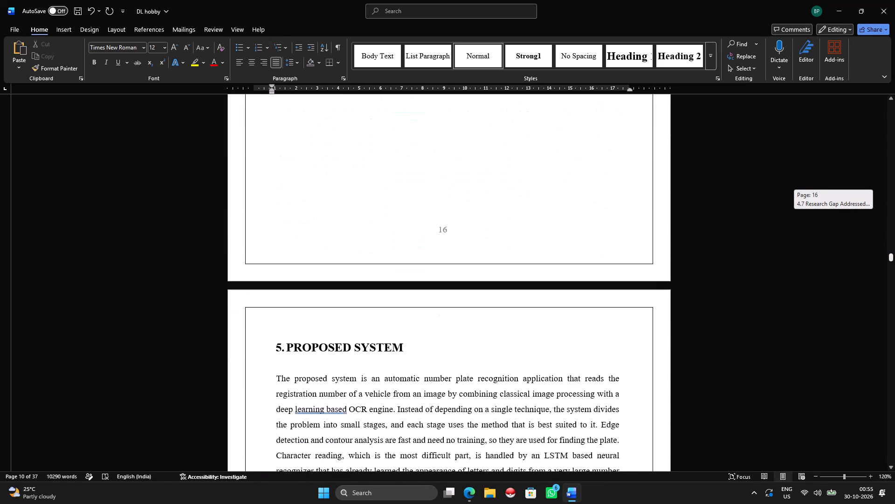
left_click_drag(894, 257, 894, 213)
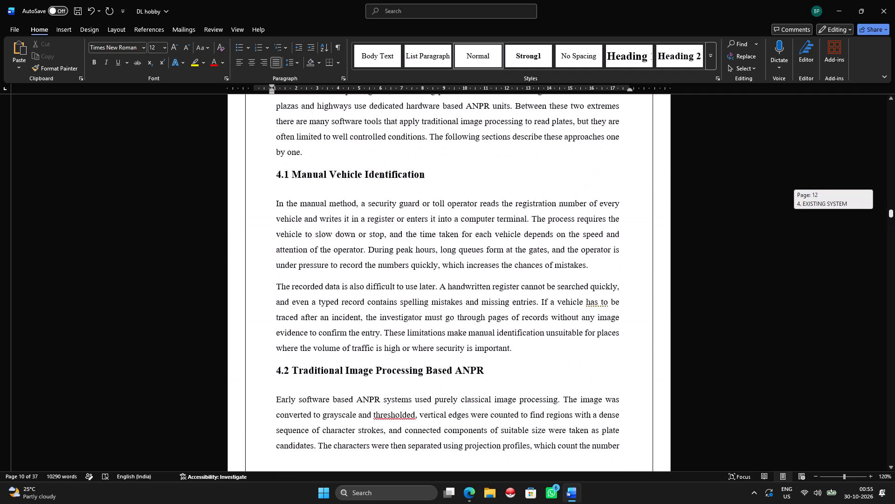
left_click_drag(894, 213, 894, 204)
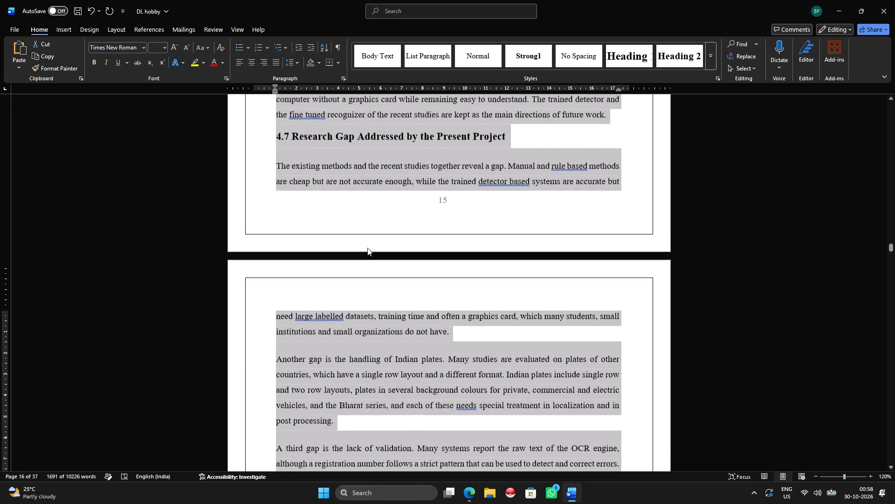
key("BackSpace")
scroll(367, 248, "up", 20)
scroll(367, 248, "up", 1)
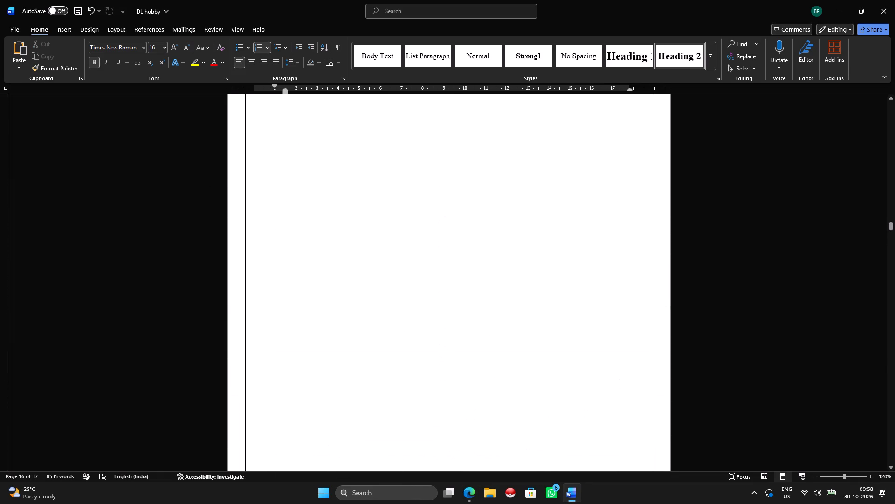
Paste the copied existing-system sections 3.1 to 3.6 as text only on a new line under the EXISTING SYSTEM heading.
scroll(326, 267, "up", 7)
left_click(415, 226)
key("Return")
key("Tab")
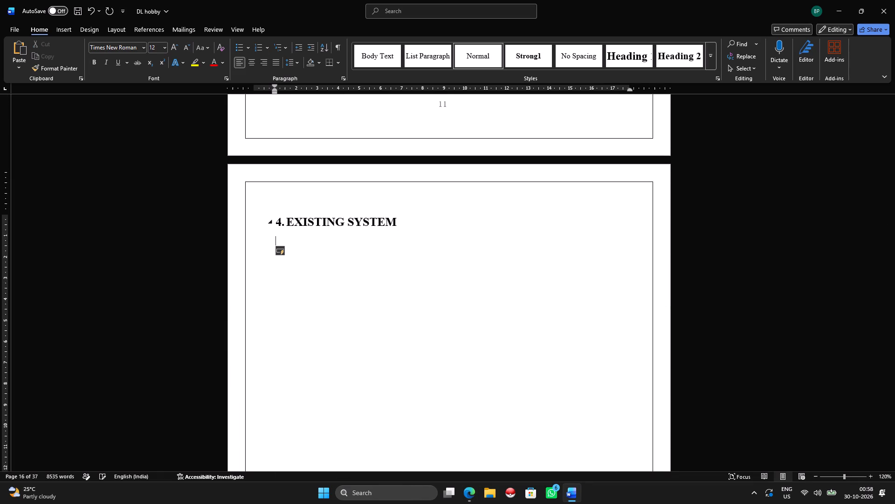
right_click(342, 243)
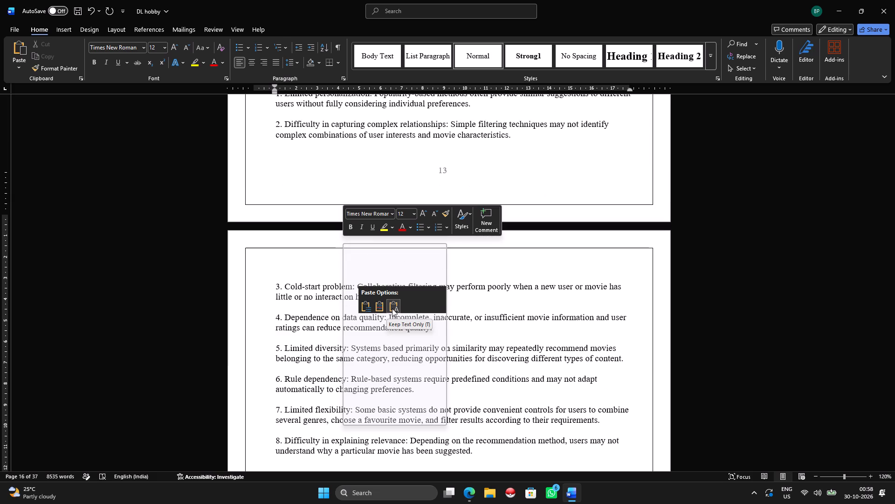
left_click(392, 308)
Justify all the newly pasted text under EXISTING SYSTEM and set its line spacing to 1.5.
scroll(390, 310, "up", 20)
scroll(390, 310, "up", 9)
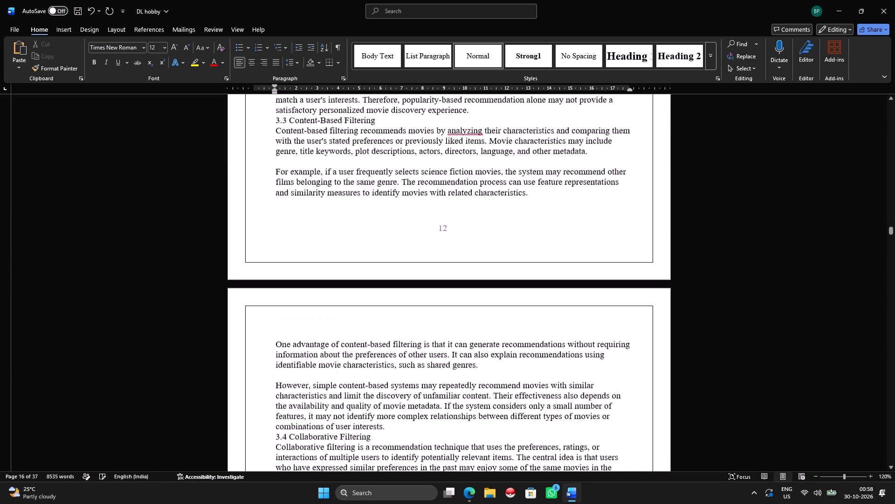
scroll(390, 305, "up", 20)
scroll(390, 305, "up", 1)
scroll(365, 320, "down", 4)
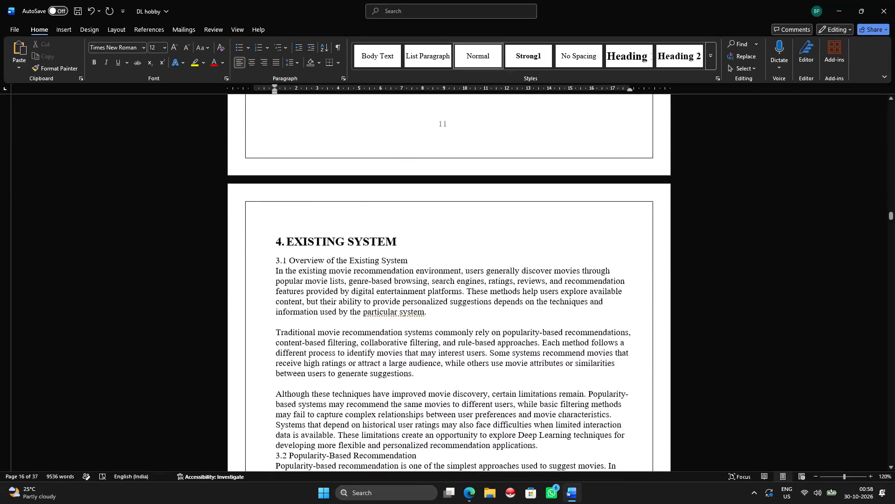
left_click_drag(276, 260, 406, 503)
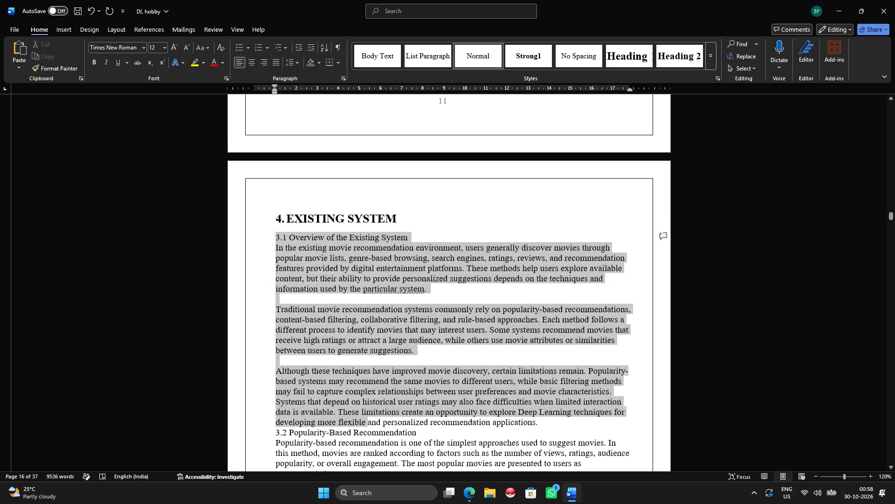
left_click_drag(406, 503, 425, 499)
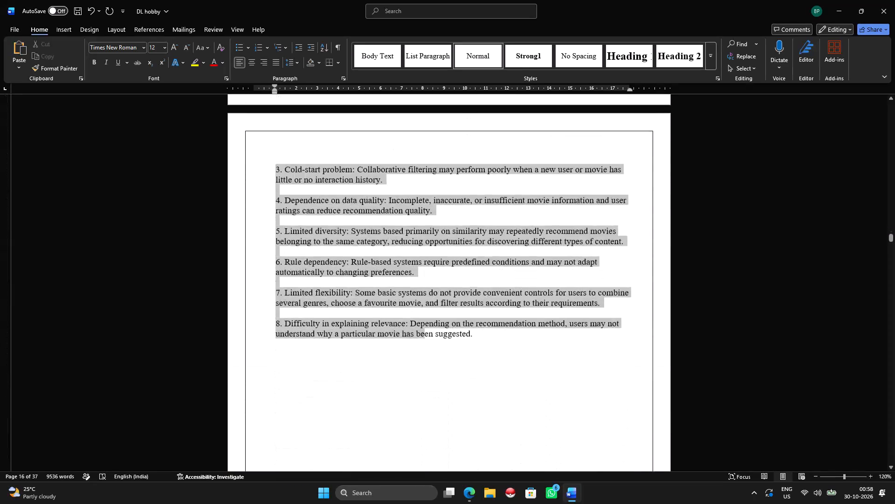
left_click_drag(425, 499, 515, 121)
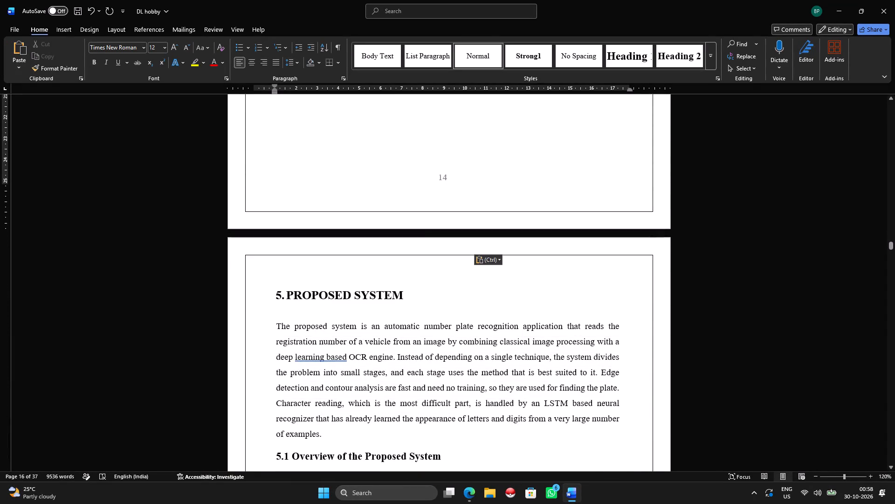
left_click_drag(515, 121, 511, 338)
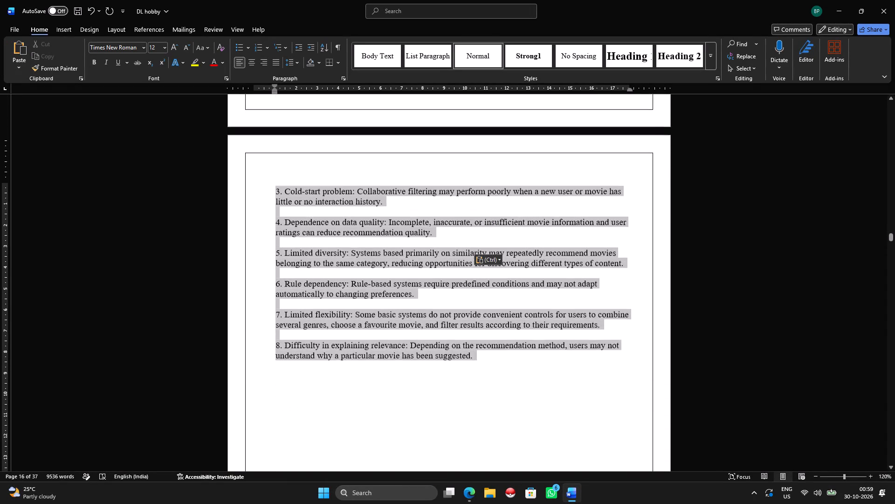
left_click_drag(511, 338, 516, 375)
left_click(278, 63)
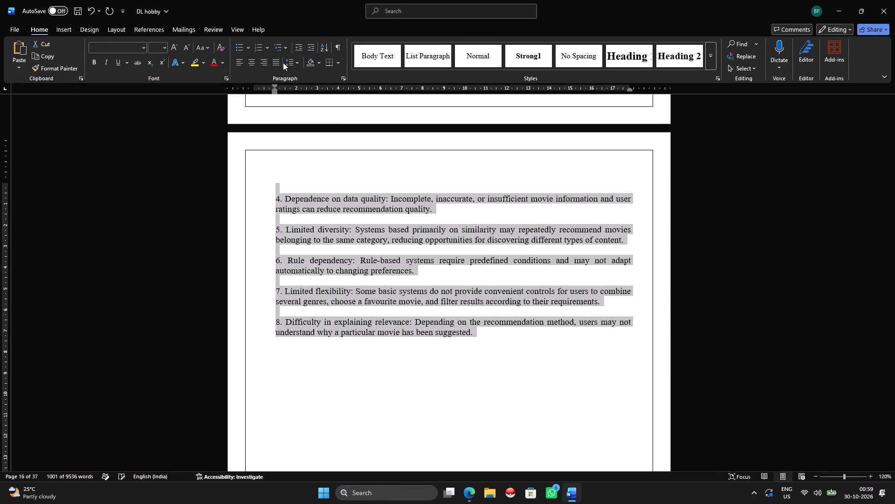
left_click(296, 63)
left_click(313, 105)
Make the "3.1 Overview of the Existing System" subheading 14 pt bold.
scroll(324, 185, "up", 5)
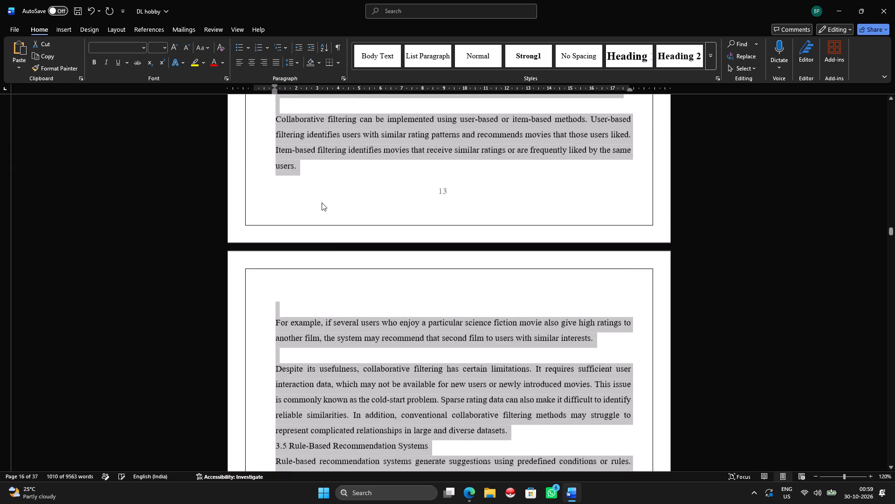
scroll(322, 203, "up", 20)
scroll(322, 203, "up", 18)
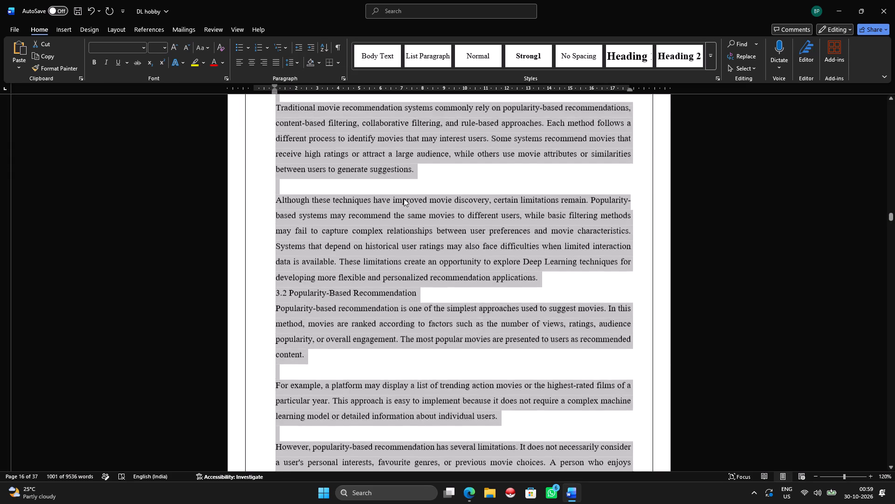
scroll(404, 198, "up", 9)
scroll(402, 205, "down", 7)
left_click(412, 140)
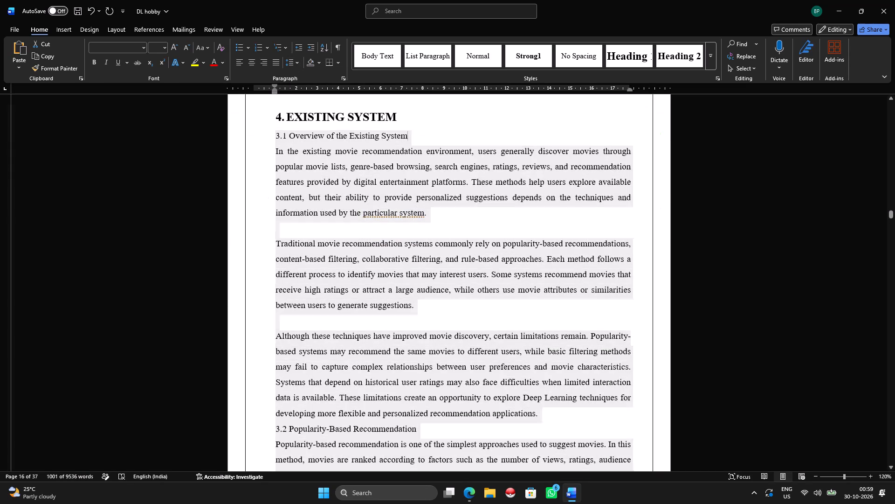
left_click_drag(411, 137, 271, 135)
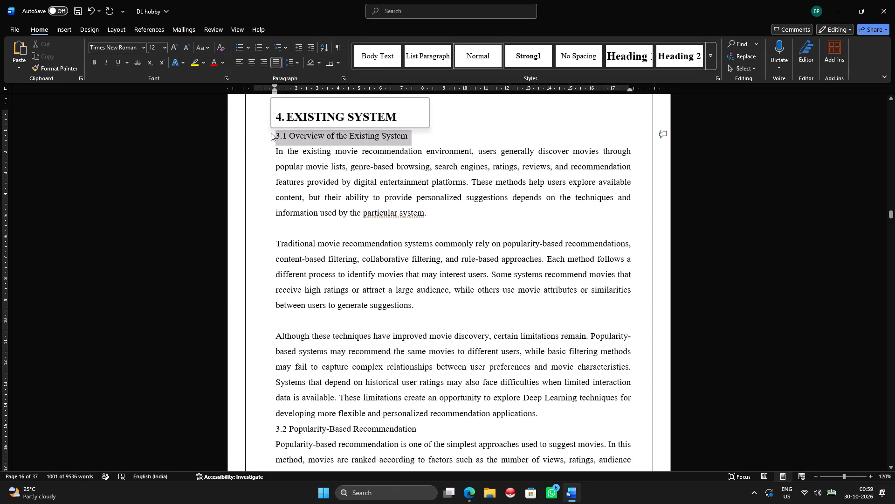
left_click(349, 108)
left_click(283, 119)
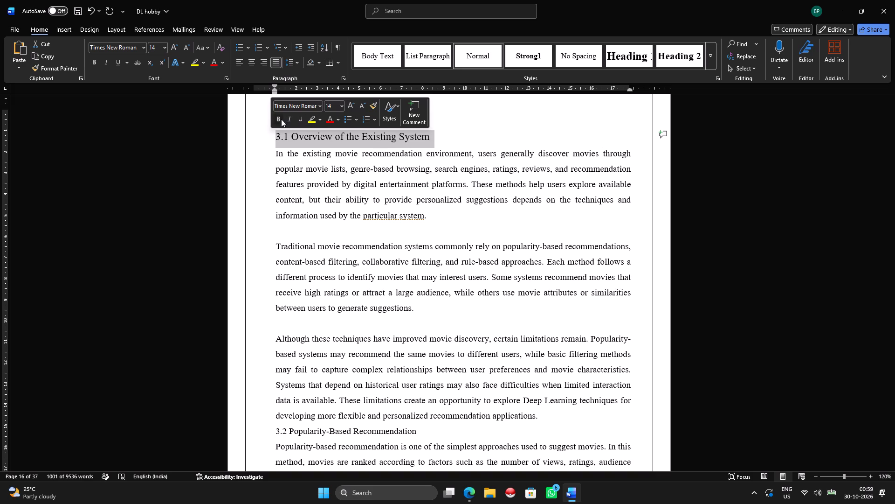
Make the "3.2 Popularity-Based Recommendation" subheading 14 pt bold.
scroll(316, 197, "down", 9)
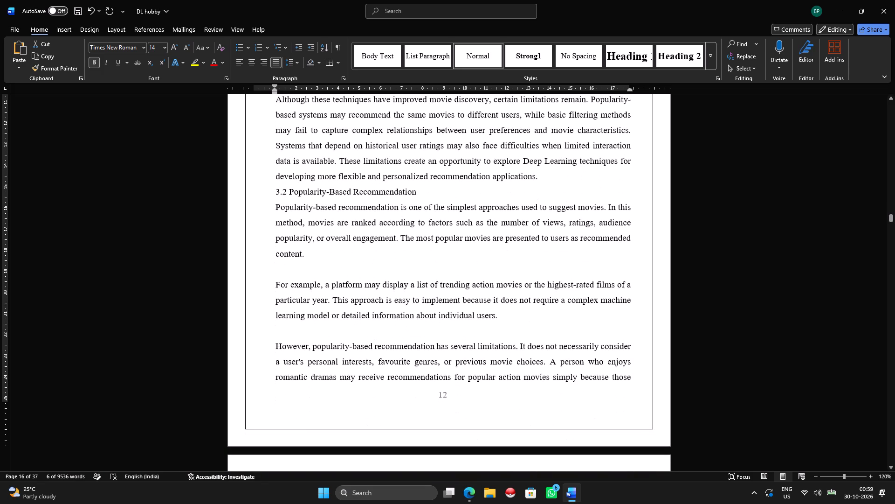
left_click_drag(425, 192, 274, 193)
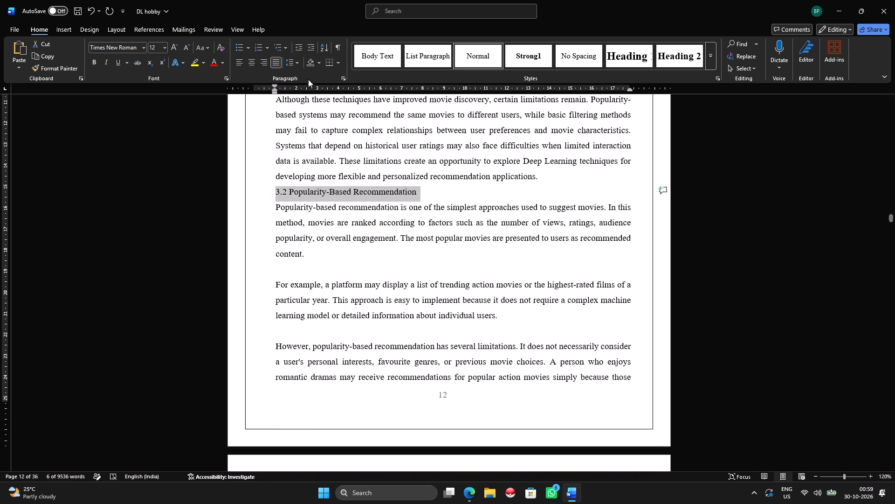
left_click(413, 190)
left_click_drag(418, 193, 274, 192)
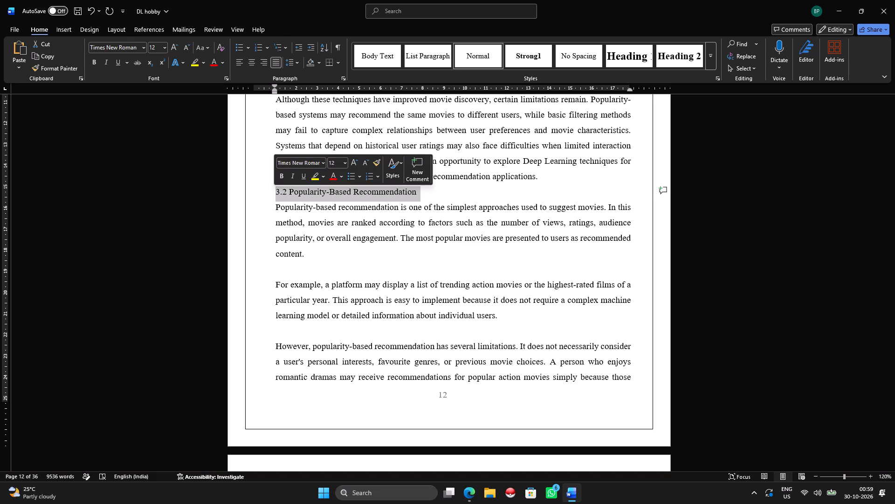
left_click(358, 164)
left_click(280, 177)
Remove the blank lines between the paragraphs of section 3.2, including the one before "Another limitation".
scroll(327, 250, "down", 6)
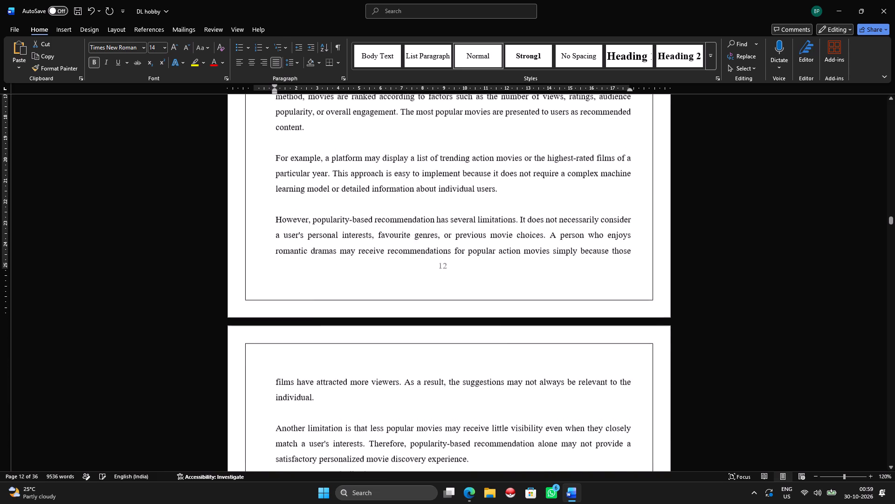
scroll(327, 250, "down", 4)
scroll(327, 246, "up", 7)
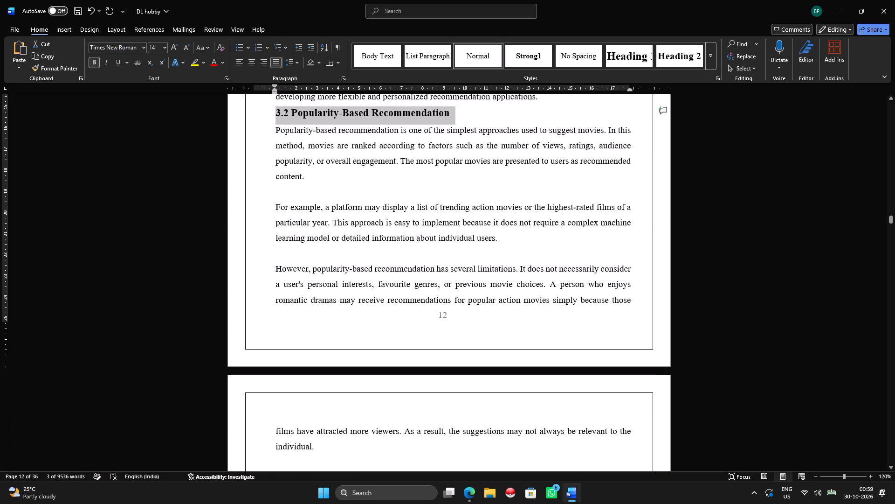
left_click(319, 255)
key("BackSpace")
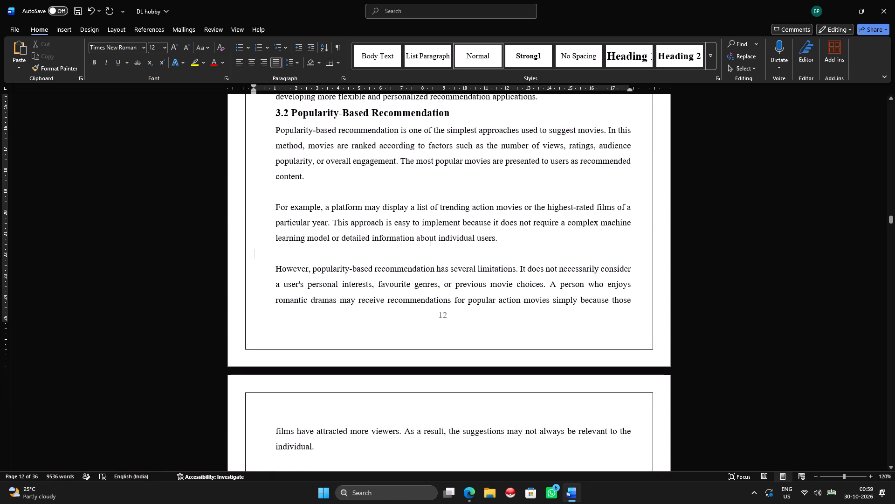
key("BackSpace")
left_click(310, 193)
key("BackSpace")
key("BackSpace")
scroll(316, 252, "down", 9)
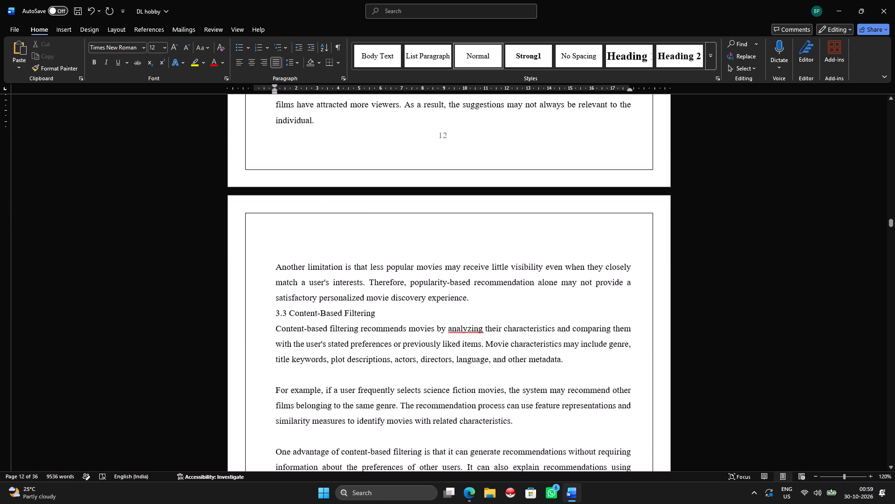
left_click(318, 185)
key("BackSpace")
key("BackSpace")
scroll(332, 251, "up", 1)
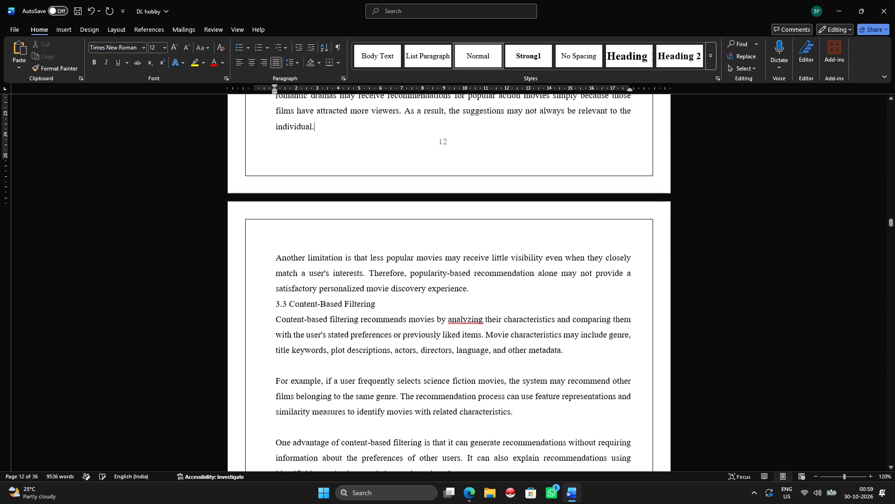
Make the "3.3 Content-Based Filtering" subheading 14 pt bold.
scroll(332, 253, "down", 5)
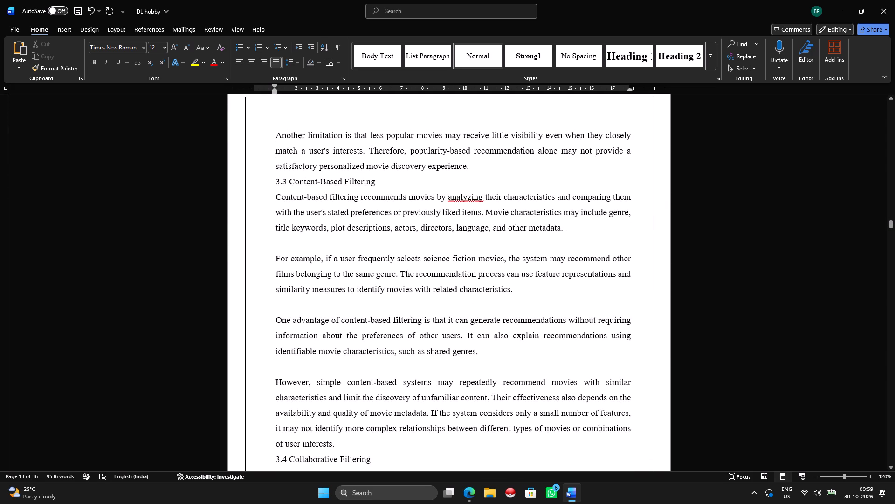
left_click_drag(386, 186, 273, 181)
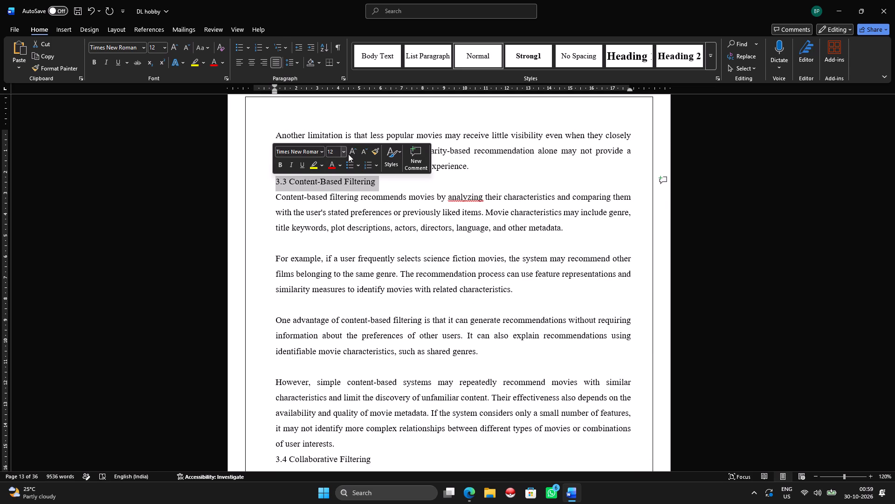
left_click(352, 153)
left_click(283, 163)
Remove the three blank lines between the paragraphs of section 3.3, Content-Based Filtering.
scroll(291, 182, "down", 3)
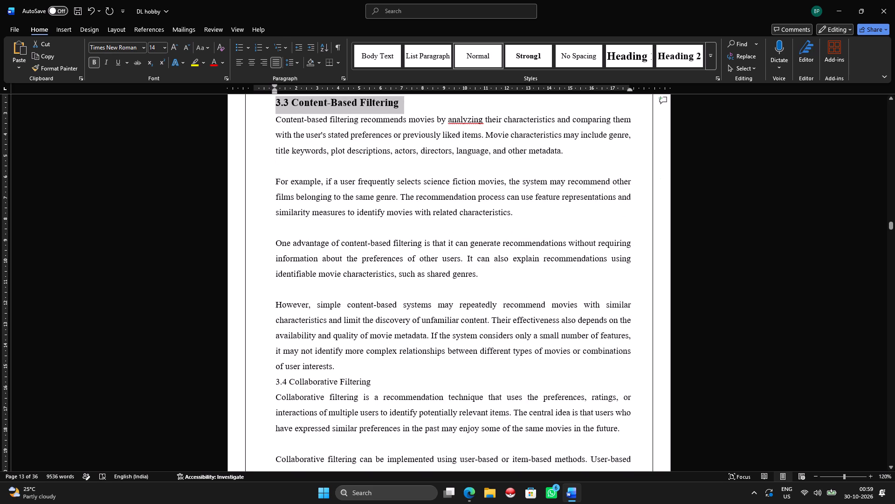
left_click(314, 163)
key("BackSpace")
key("BackSpace")
left_click(317, 211)
key("BackSpace")
key("BackSpace")
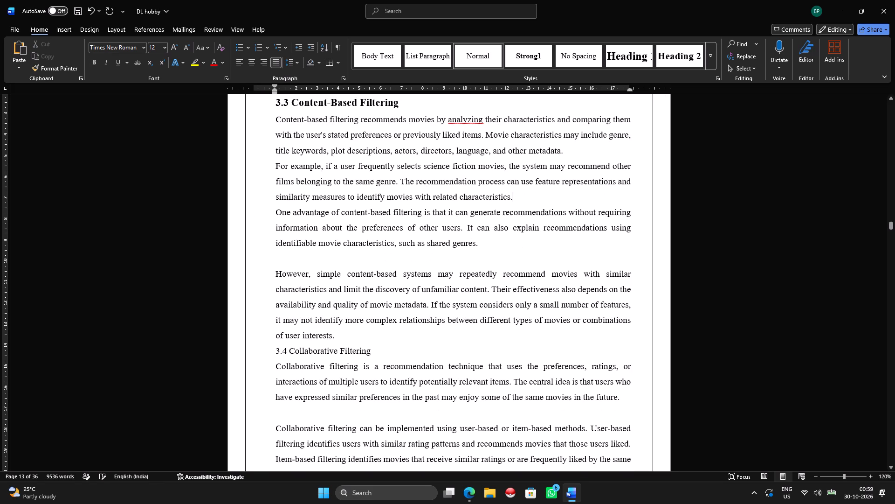
left_click(308, 247)
left_click(315, 258)
key("BackSpace")
key("BackSpace")
Make the "3.4 Collaborative Filtering" subheading 14 pt bold.
scroll(315, 258, "down", 3)
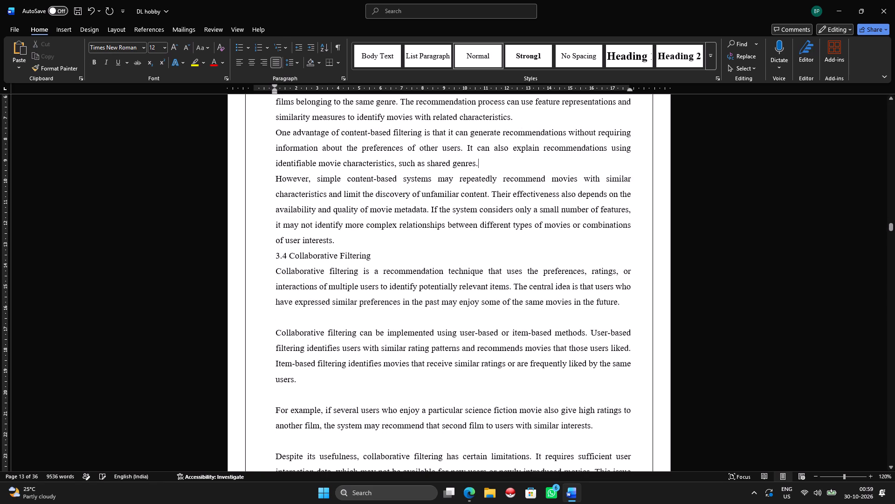
left_click_drag(372, 259, 271, 256)
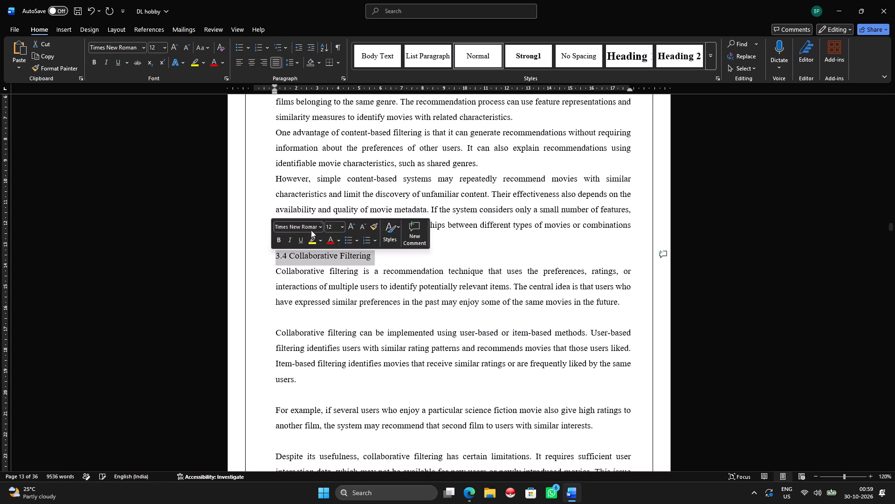
left_click(347, 227)
left_click(277, 242)
Remove the three blank lines between the paragraphs of section 3.4, Collaborative Filtering.
scroll(296, 264, "down", 5)
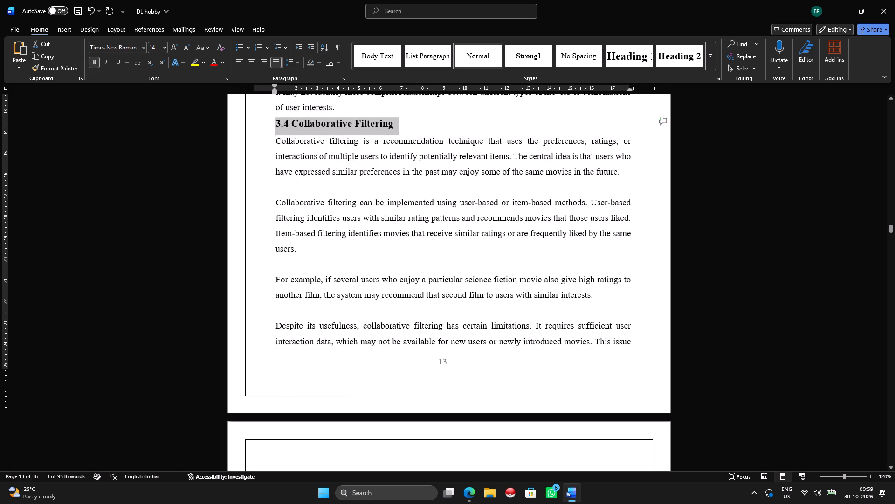
left_click(319, 194)
key("BackSpace")
key("BackSpace")
left_click(302, 246)
key("BackSpace")
key("BackSpace")
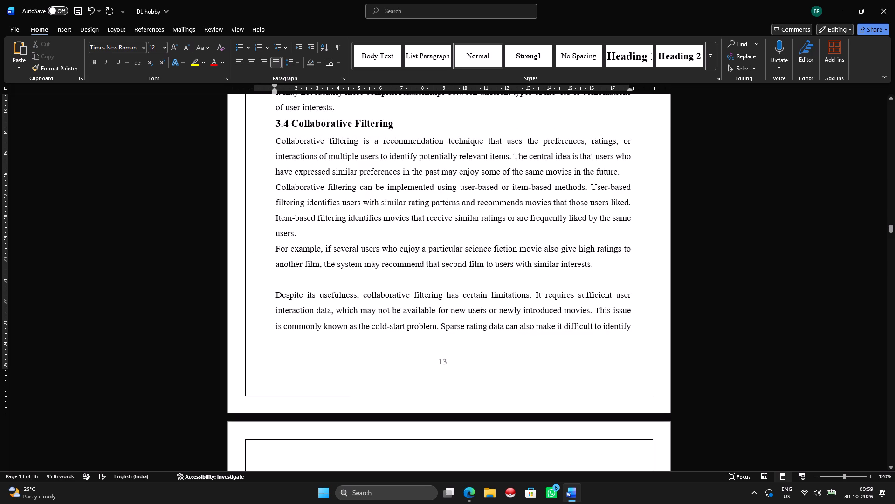
left_click(299, 274)
key("BackSpace")
key("BackSpace")
Make the "3.5 Rule-Based Recommendation Systems" subheading 14 pt bold.
scroll(307, 280, "down", 5)
scroll(346, 311, "down", 2)
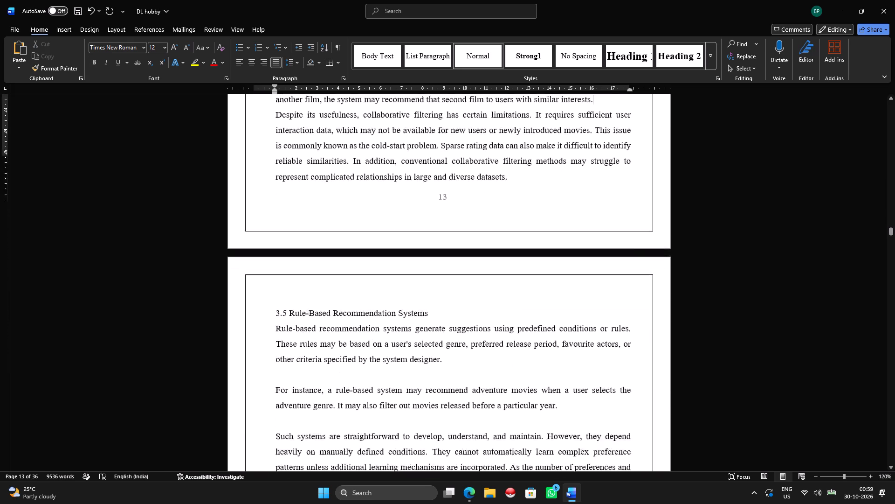
scroll(346, 311, "down", 2)
left_click_drag(441, 240, 268, 242)
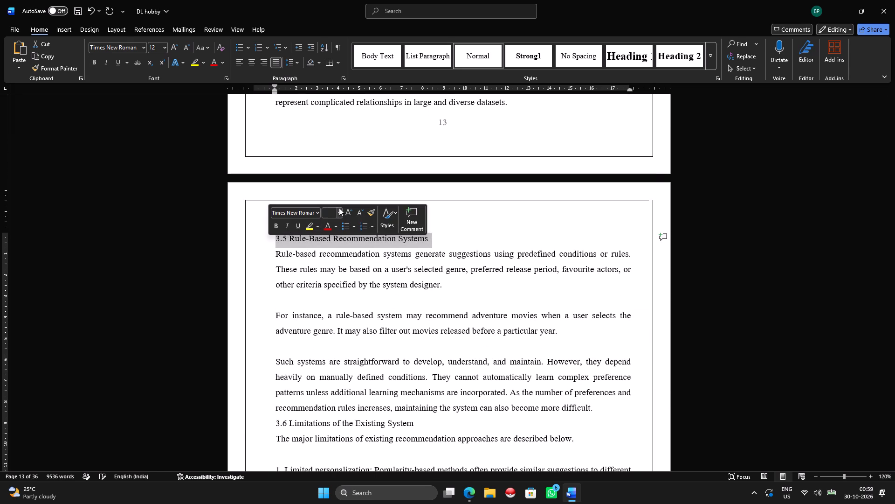
left_click(348, 208)
left_click(275, 226)
Remove the two blank lines between the paragraphs of section 3.5, Rule-Based Recommendation Systems.
scroll(298, 262, "down", 2)
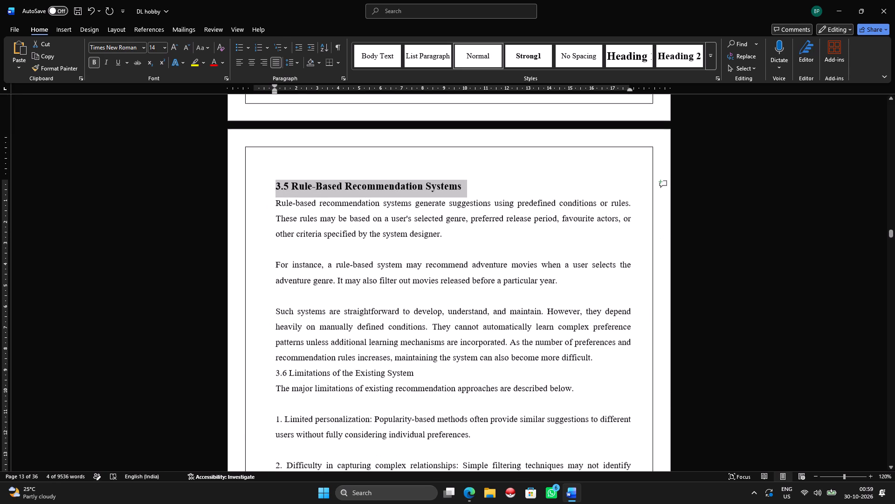
left_click(316, 252)
key("BackSpace")
key("BackSpace")
left_click(309, 283)
key("BackSpace")
key("BackSpace")
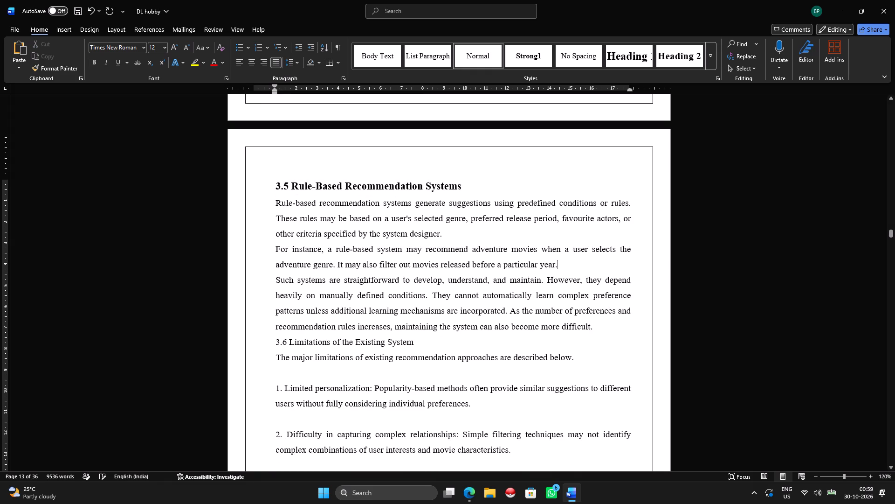
Remove the blank line before the first numbered limitation in section 3.6.
left_click(301, 372)
key("BackSpace")
key("BackSpace")
Make the "3.6 Limitations of the Existing System" subheading 14 pt bold.
left_click_drag(421, 341, 303, 346)
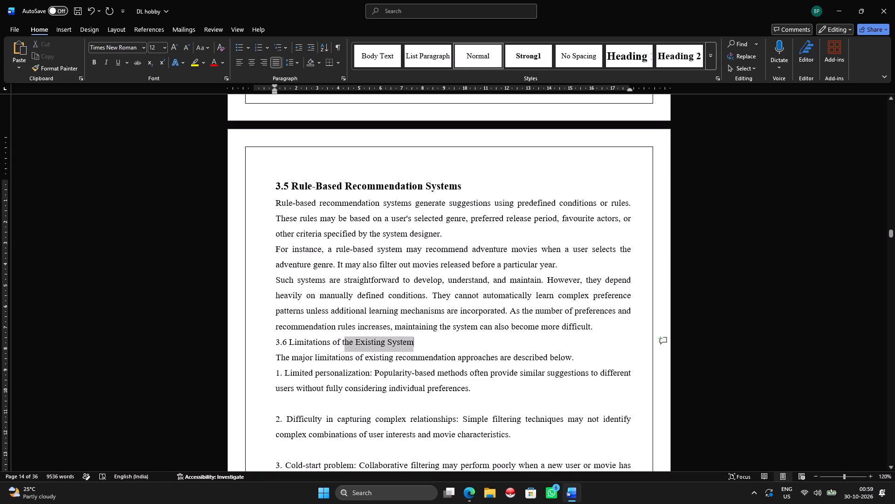
left_click_drag(303, 346, 259, 343)
left_click(337, 312)
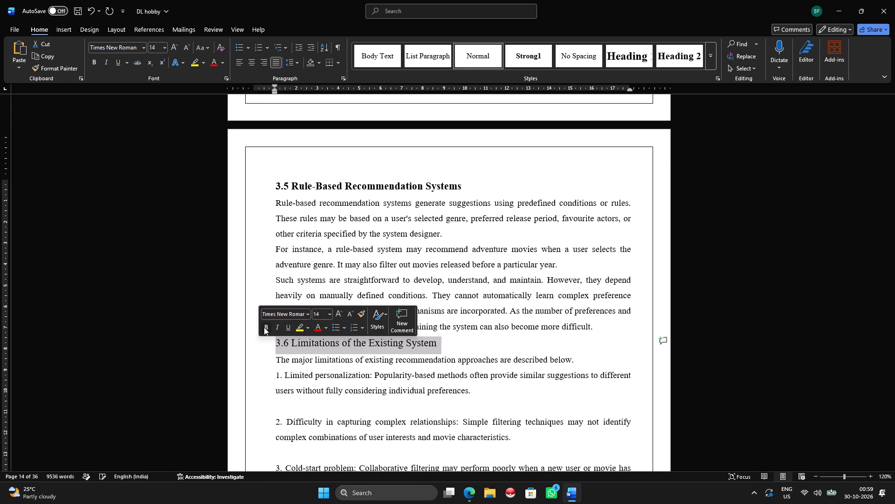
left_click(264, 327)
Remove the blank lines separating numbered limitations 1 to 5 in section 3.6.
scroll(318, 363, "down", 4)
left_click(336, 298)
key("BackSpace")
key("BackSpace")
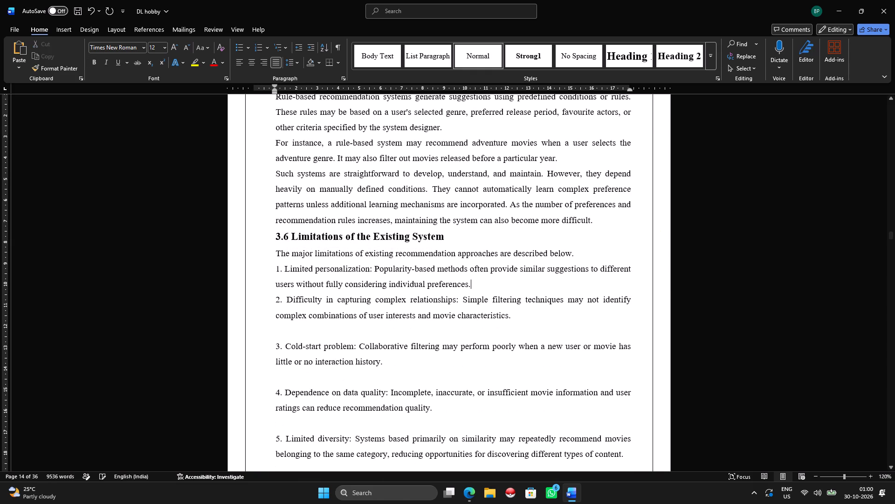
left_click(298, 325)
key("BackSpace")
key("BackSpace")
left_click(309, 356)
key("BackSpace")
key("BackSpace")
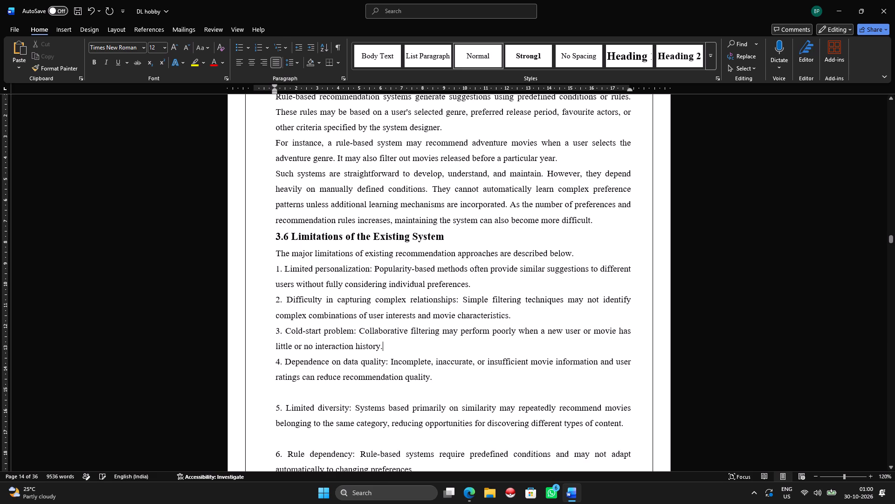
left_click(313, 390)
key("BackSpace")
key("BackSpace")
Remove the remaining blank lines separating numbered limitations 5 to 8 in section 3.6.
left_click(321, 417)
key("BackSpace")
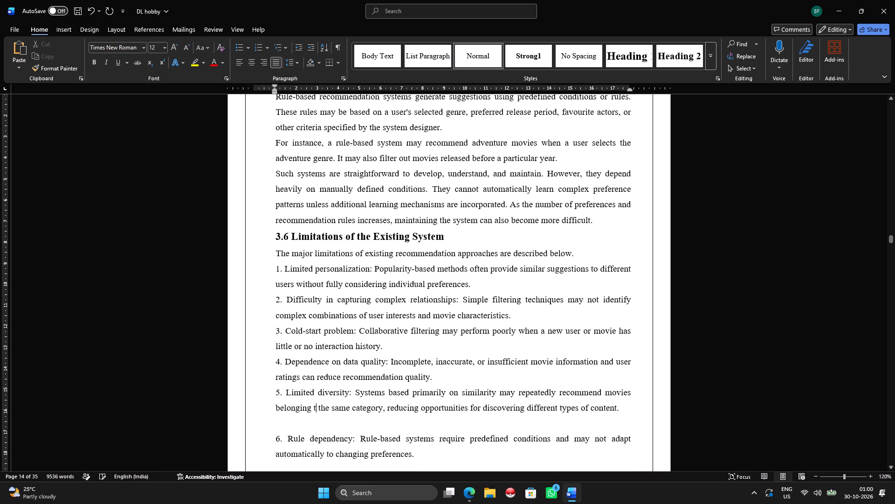
left_click(321, 417)
key("BackSpace")
left_click(324, 425)
key("BackSpace")
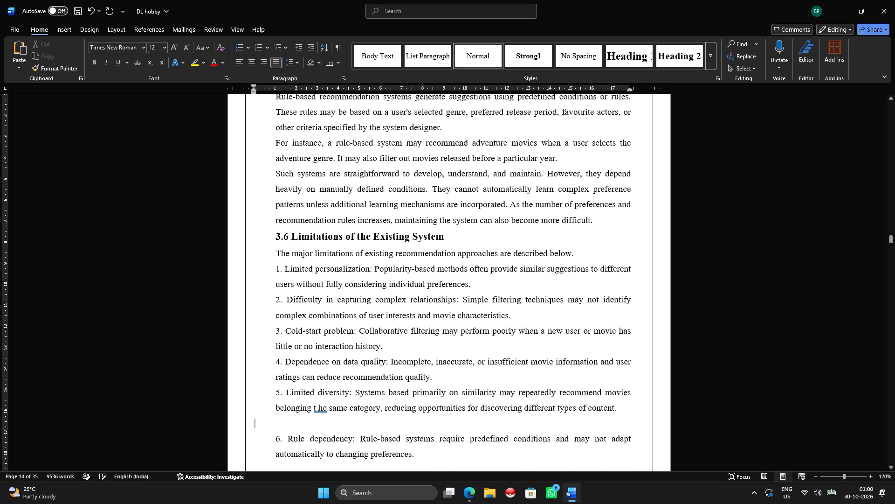
key("BackSpace")
scroll(322, 421, "down", 2)
left_click(319, 356)
key("BackSpace")
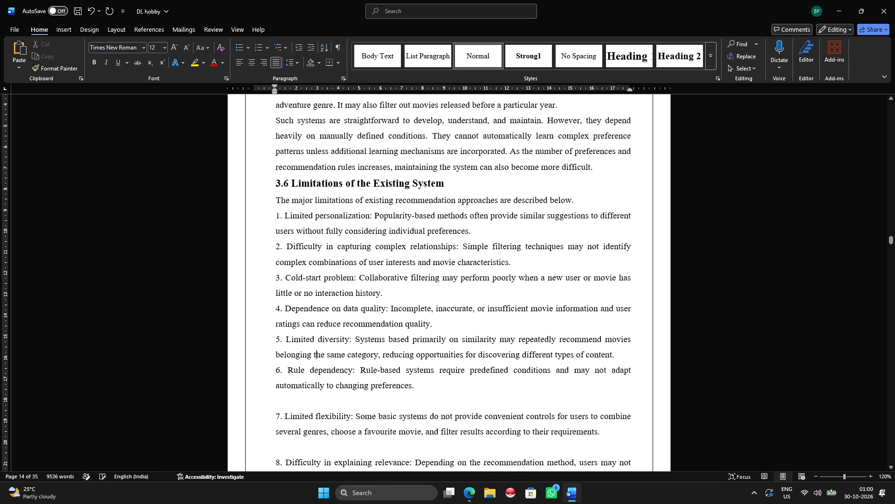
scroll(322, 381, "down", 2)
left_click(300, 351)
key("BackSpace")
key("BackSpace")
left_click(310, 379)
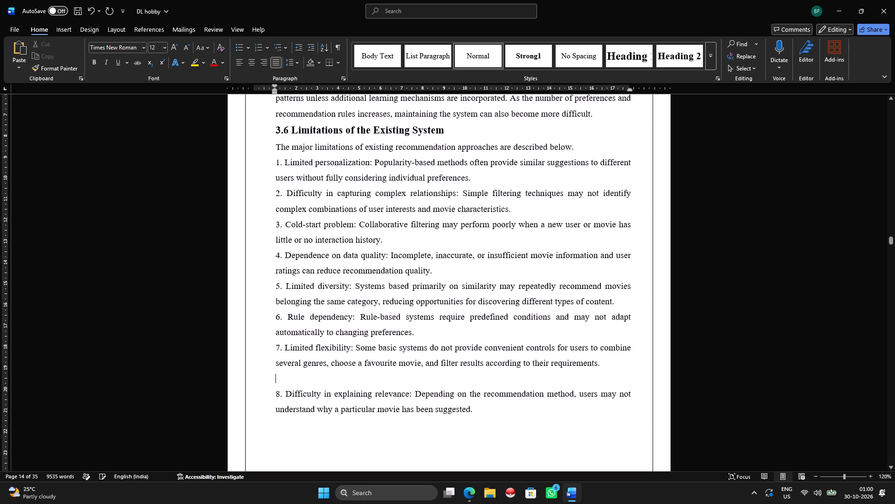
key("BackSpace")
key("BackSpace")
scroll(308, 380, "down", 12)
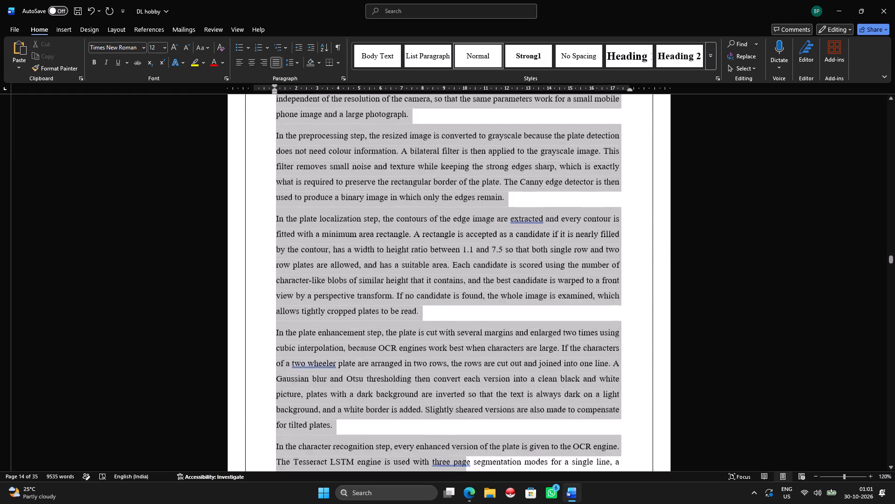
left_click_drag(466, 503, 477, 478)
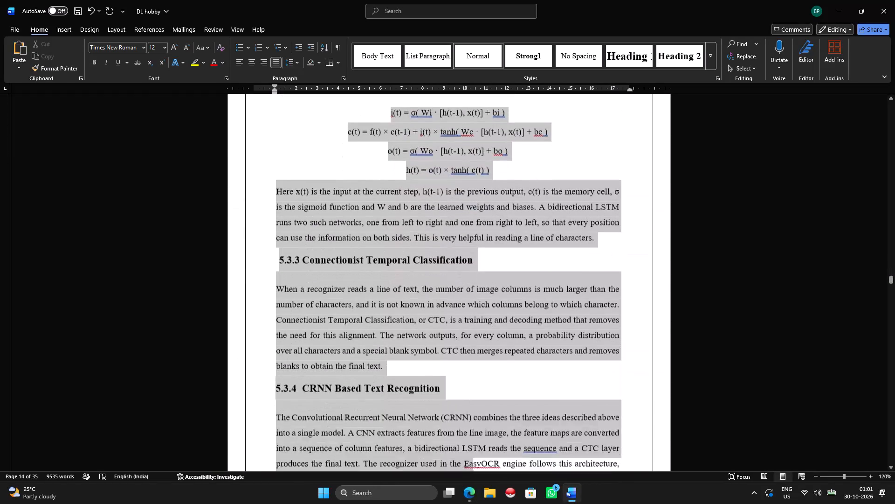
left_click_drag(477, 478, 480, 503)
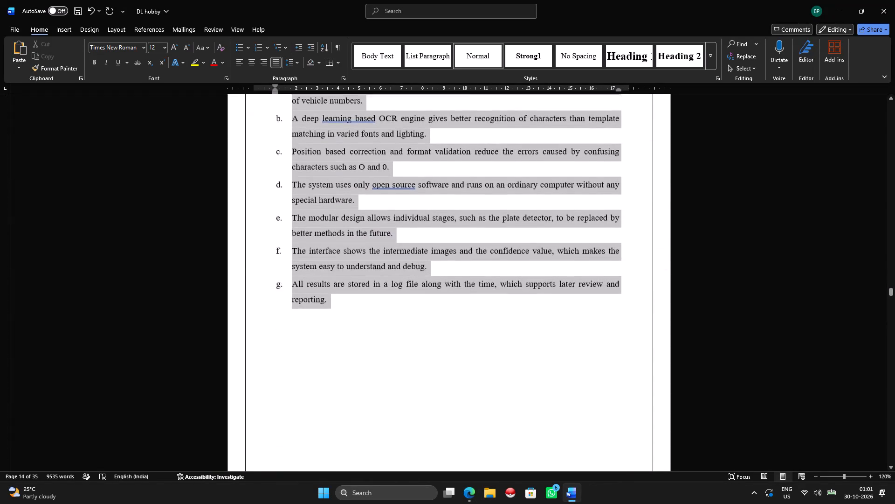
left_click_drag(480, 503, 554, 85)
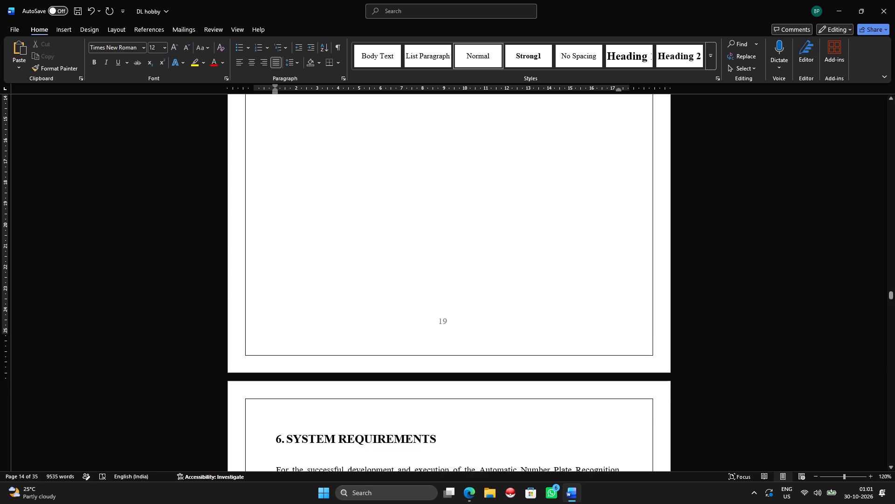
left_click_drag(554, 85, 535, 254)
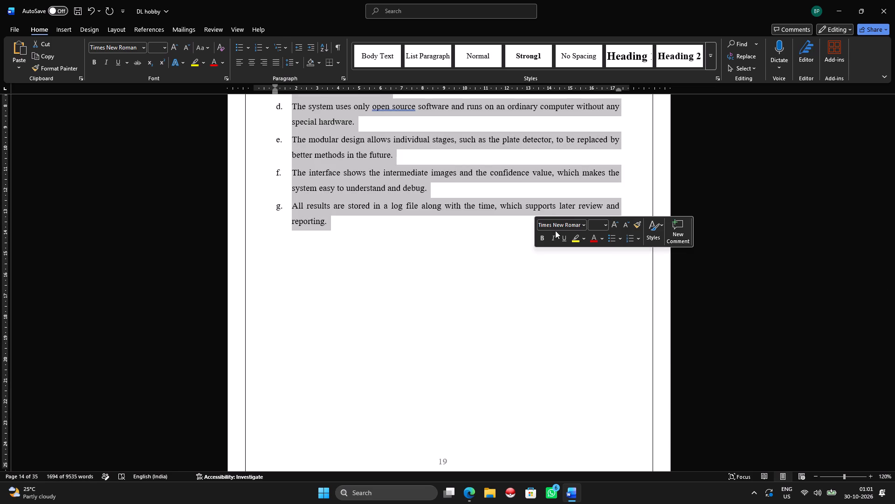
key("BackSpace")
Paste the copied proposed system text with its source formatting on a new line under the "5. PROPOSED SYSTEM" heading.
scroll(482, 228, "up", 20)
scroll(482, 228, "up", 5)
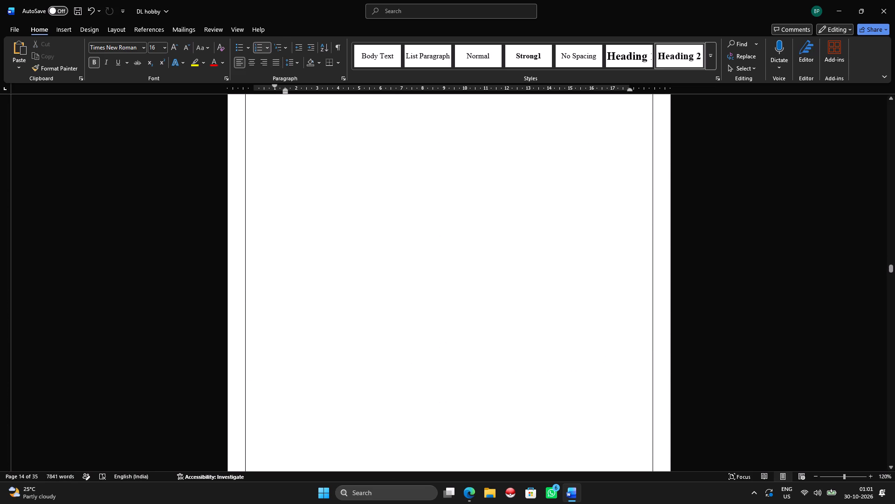
scroll(413, 285, "up", 2)
left_click(432, 204)
key("Return")
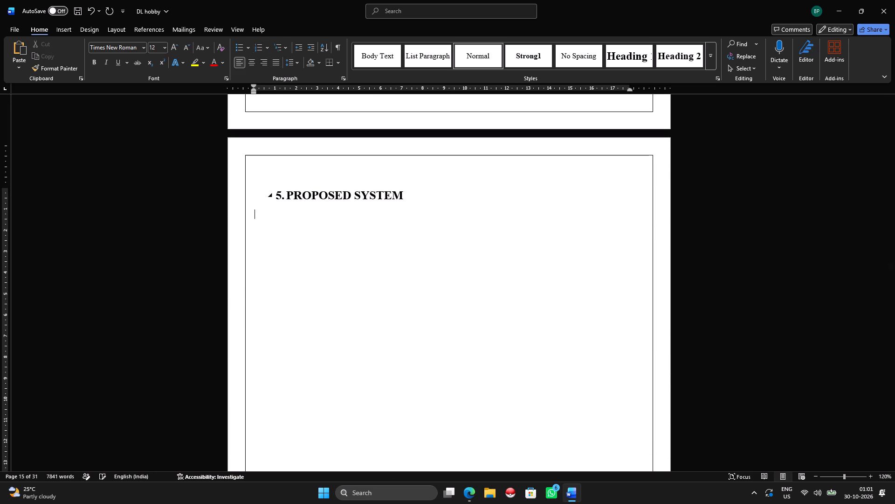
key("Tab")
right_click(392, 214)
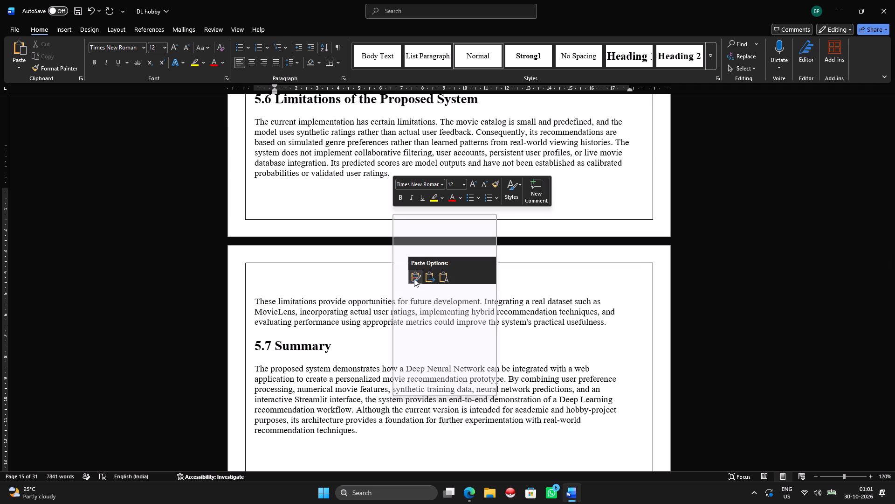
left_click(414, 279)
Indent the whole pasted chapter, from the 5.1 Overview heading through 5.7 Summary, about 1 cm for both first and following lines.
scroll(367, 290, "up", 20)
scroll(367, 290, "up", 5)
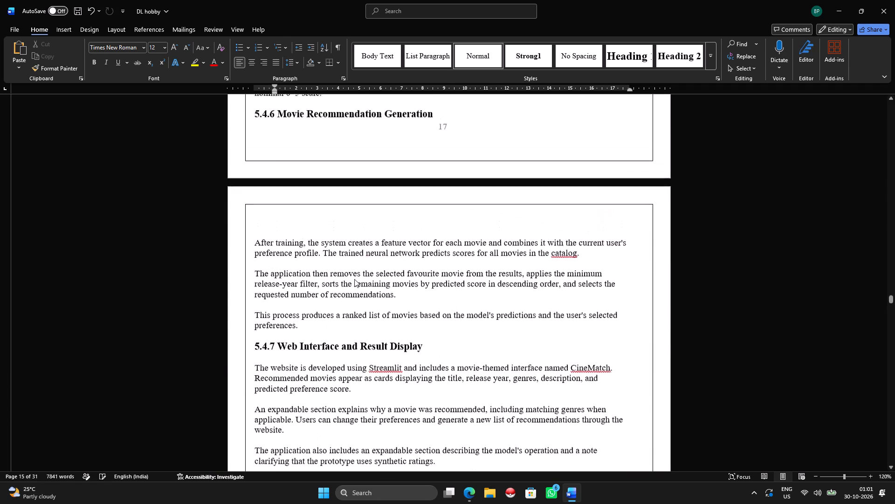
scroll(354, 279, "up", 20)
scroll(354, 279, "up", 16)
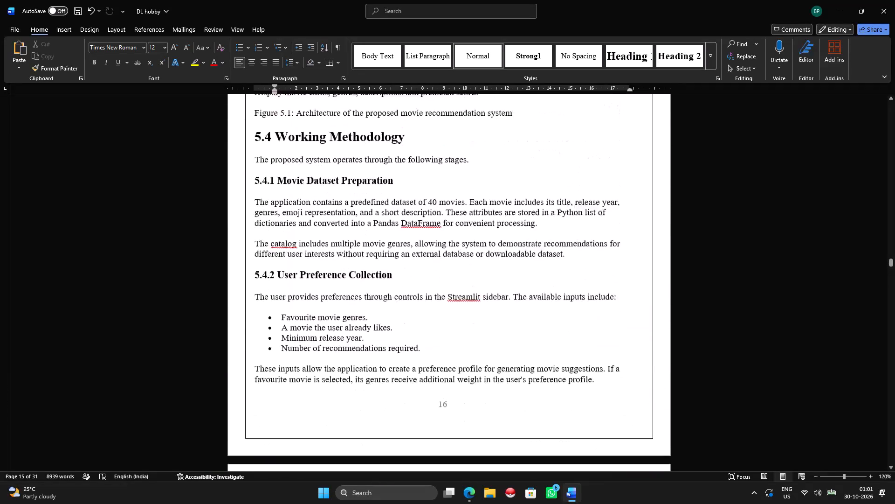
scroll(372, 261, "up", 20)
scroll(372, 261, "up", 15)
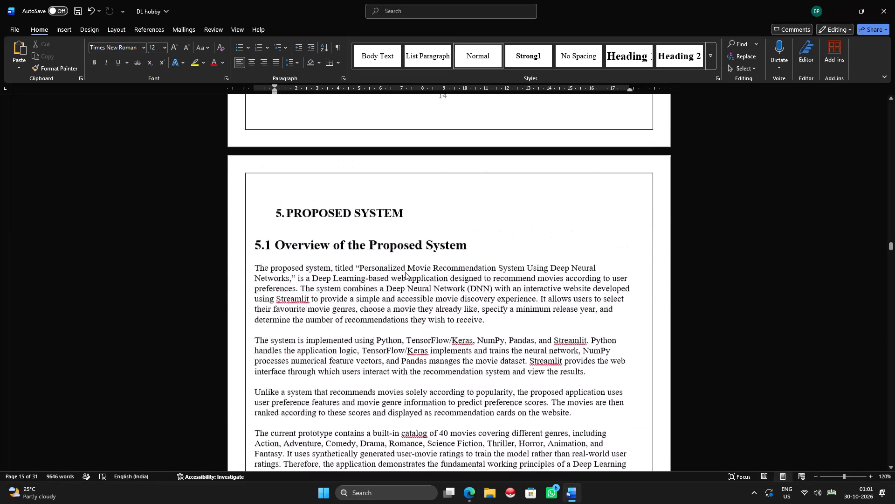
scroll(405, 272, "up", 1)
scroll(402, 272, "down", 5)
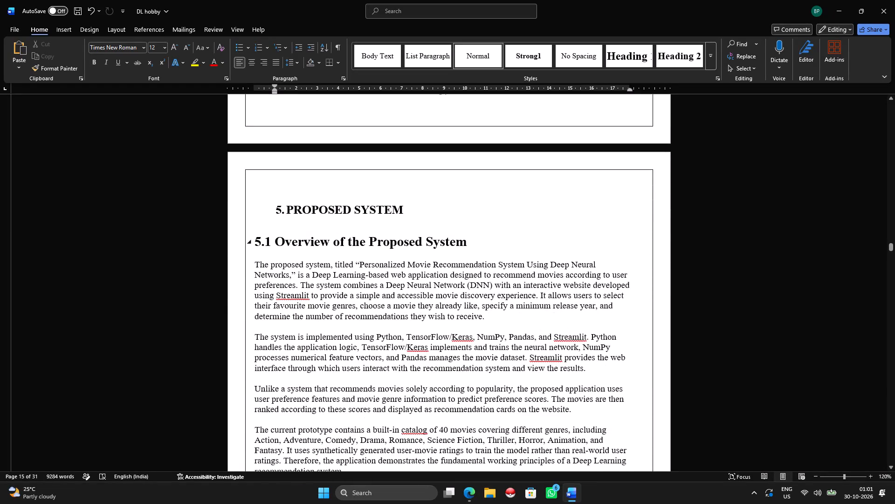
left_click_drag(255, 241, 448, 503)
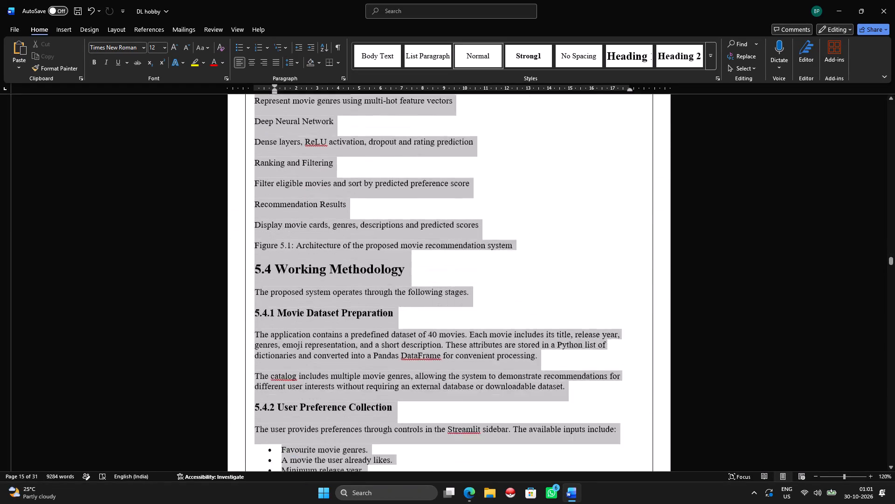
left_click_drag(448, 503, 493, 499)
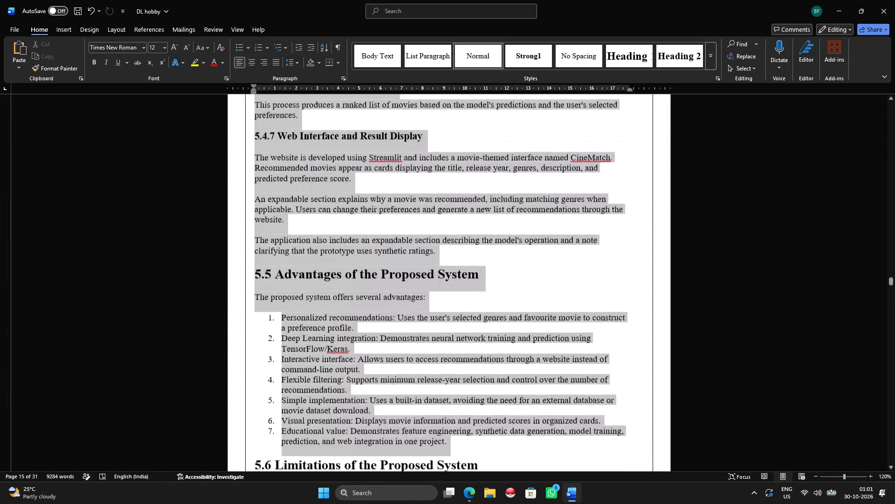
left_click_drag(493, 499, 543, 226)
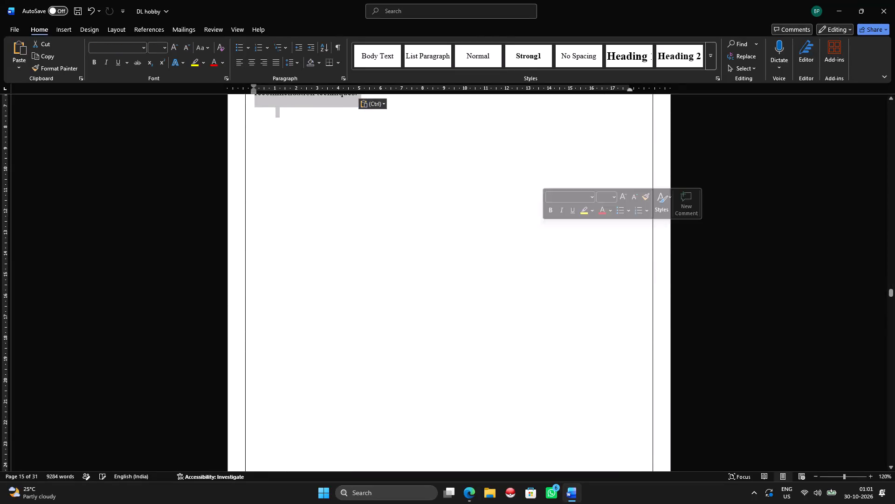
scroll(434, 265, "up", 20)
scroll(434, 265, "up", 20)
scroll(434, 265, "up", 1)
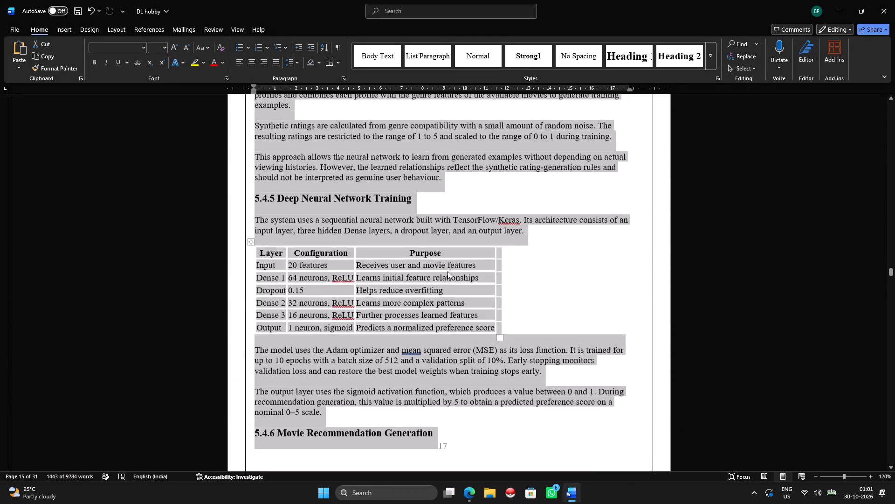
scroll(447, 271, "up", 20)
scroll(447, 271, "up", 20)
scroll(447, 271, "up", 4)
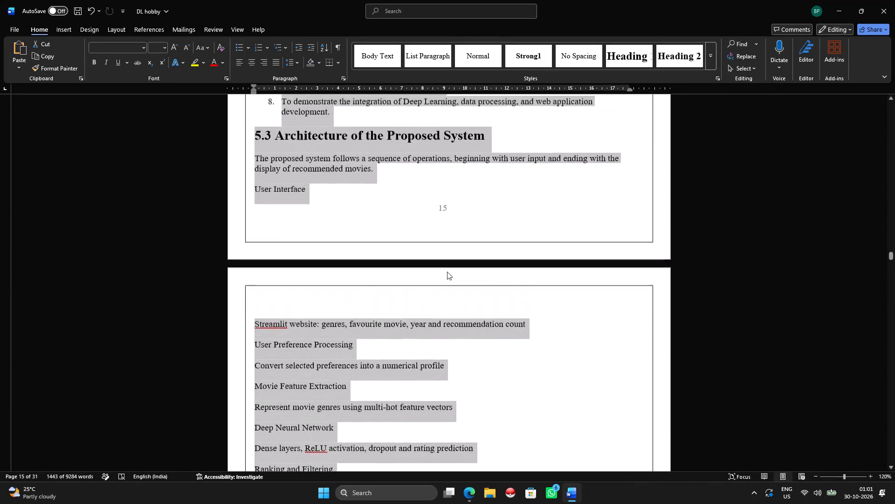
scroll(447, 272, "up", 20)
scroll(447, 272, "up", 1)
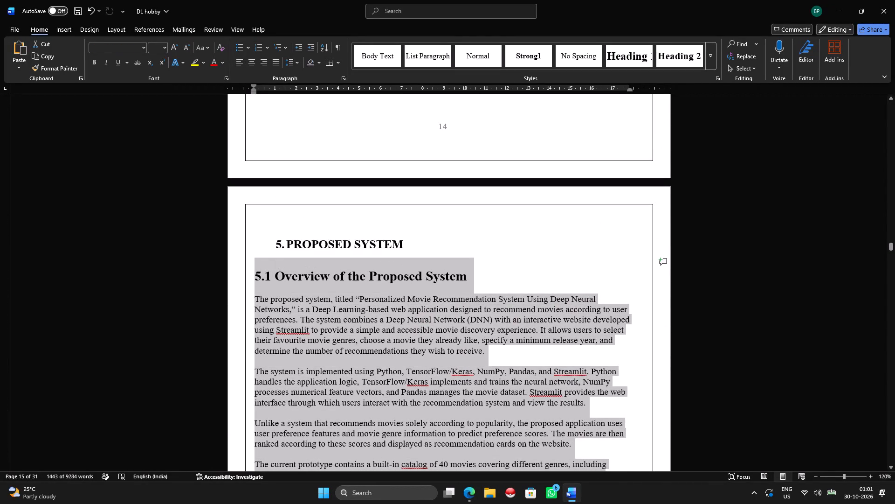
left_click_drag(252, 84, 263, 85)
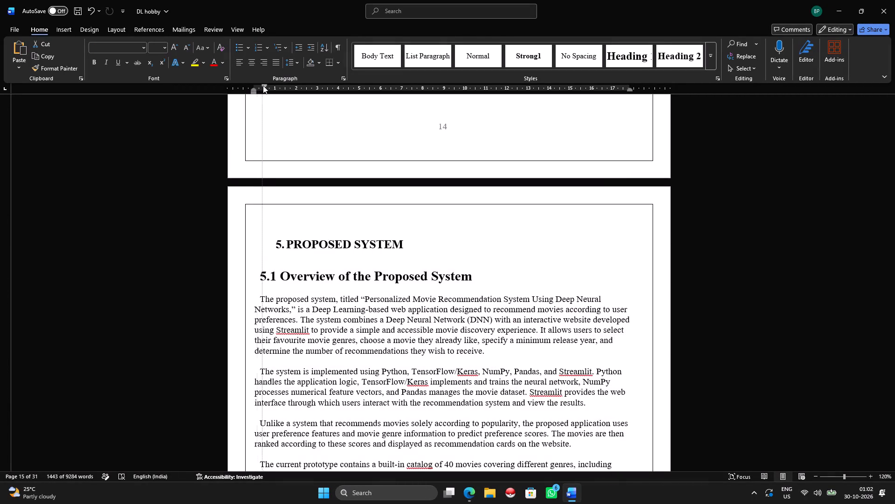
left_click_drag(263, 85, 275, 86)
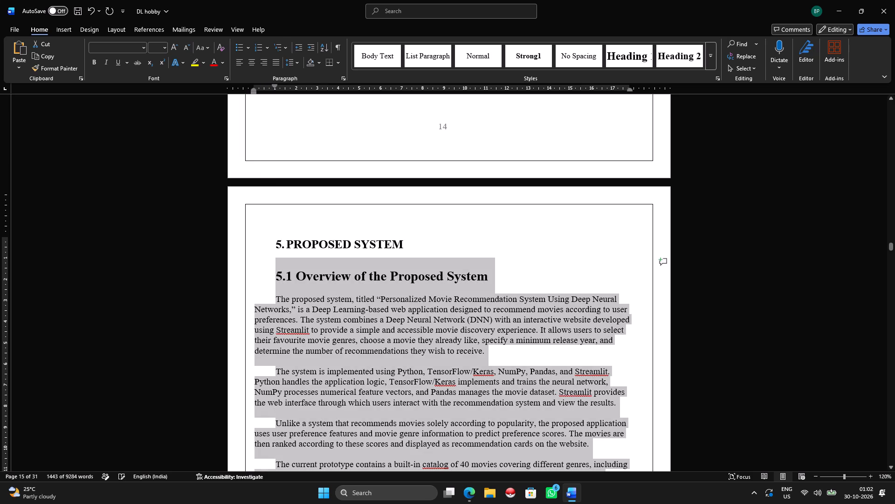
left_click_drag(255, 90, 266, 90)
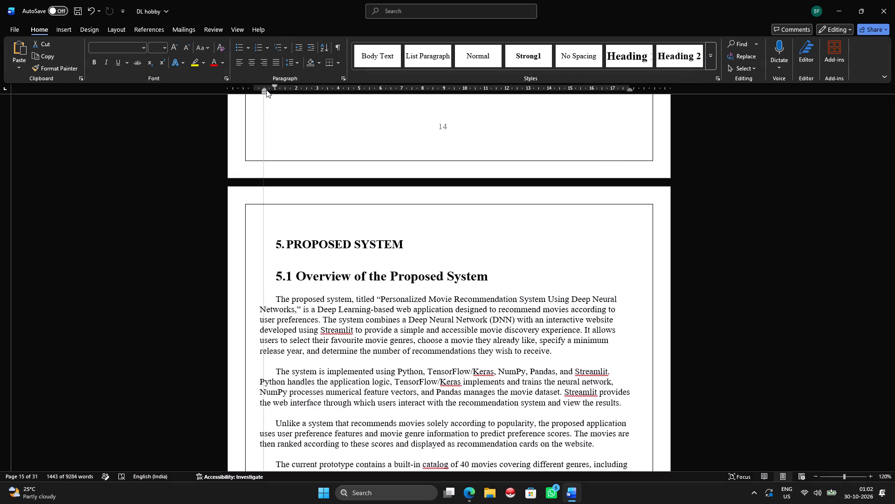
left_click_drag(266, 90, 273, 90)
Justify the selected proposed system chapter and set its line spacing to 1.5.
scroll(357, 268, "down", 1)
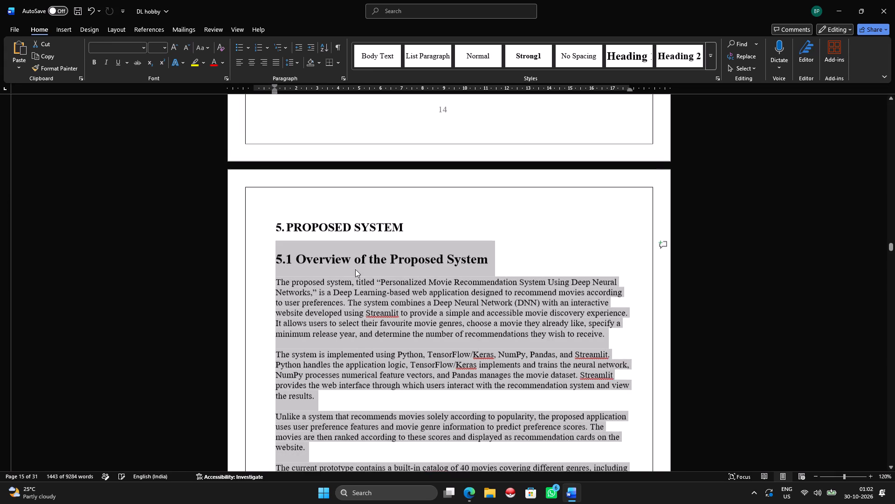
left_click(275, 62)
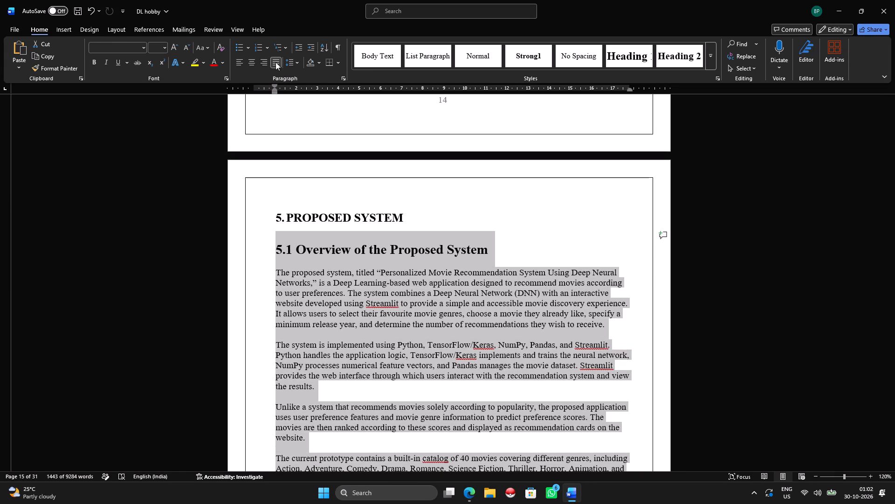
left_click(299, 60)
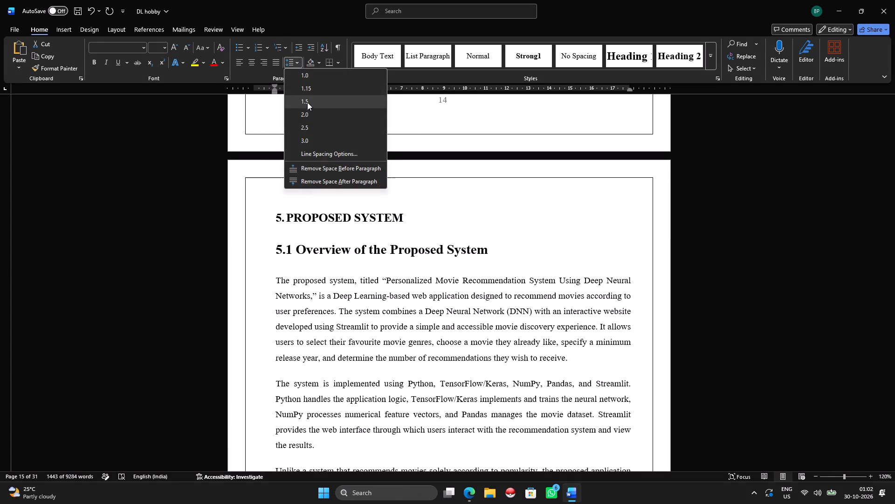
left_click(307, 102)
left_click(387, 280)
Convert the eight numbered objectives under "5.2 Objectives of the Proposed System" into a bulleted list.
scroll(382, 280, "down", 5)
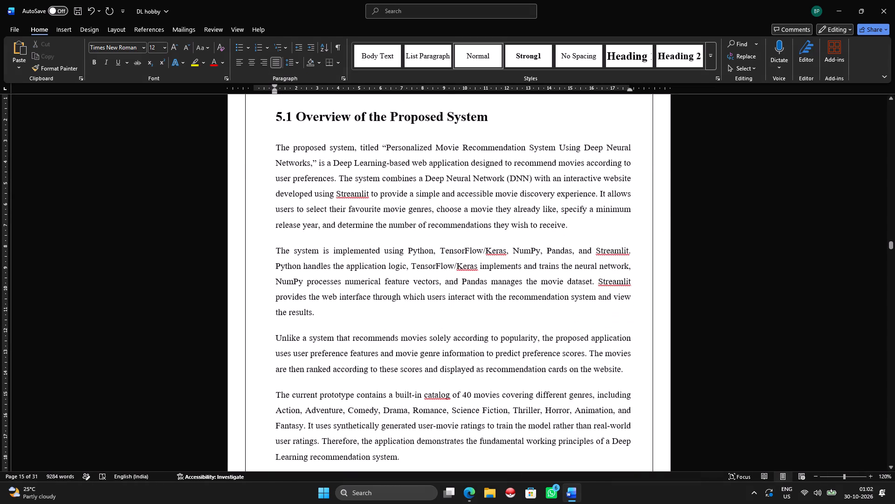
scroll(389, 296, "down", 14)
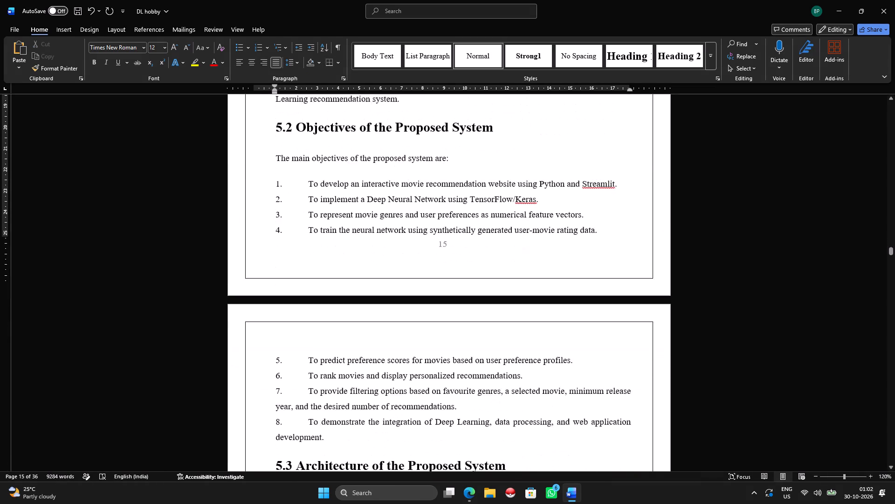
scroll(358, 254, "down", 1)
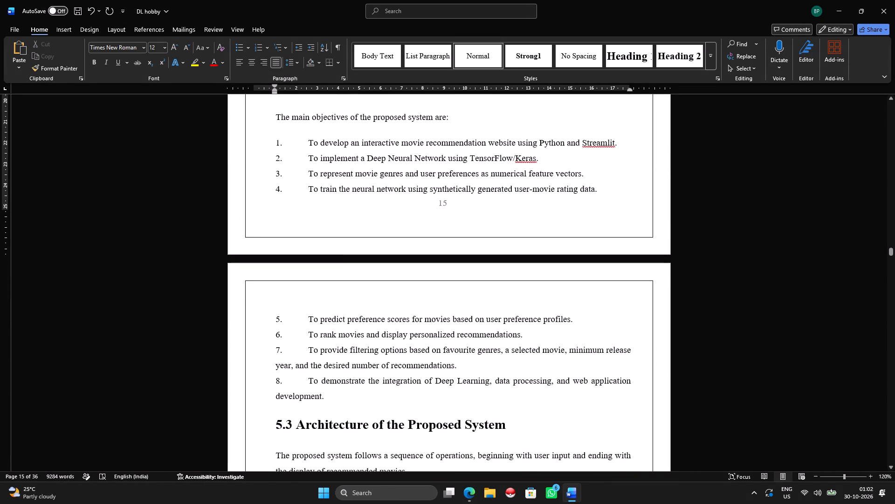
left_click_drag(342, 399, 306, 144)
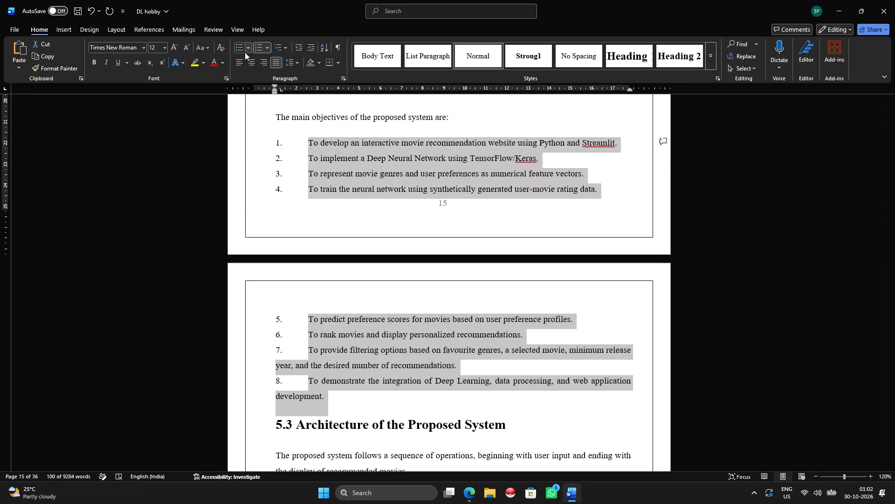
left_click(239, 48)
left_click(334, 405)
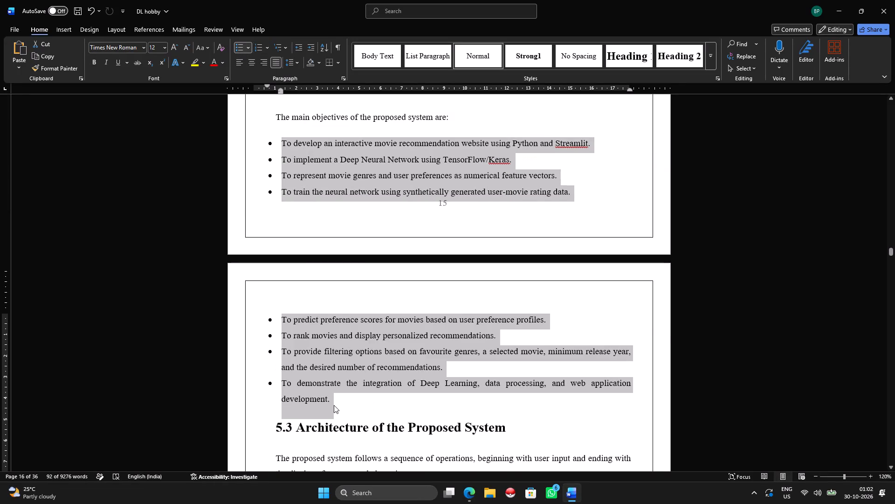
Reduce the "5.4 Working Methodology" heading to 14 pt and compare its font size with the 5.4.1 subheading.
scroll(367, 379, "up", 6)
scroll(367, 379, "down", 17)
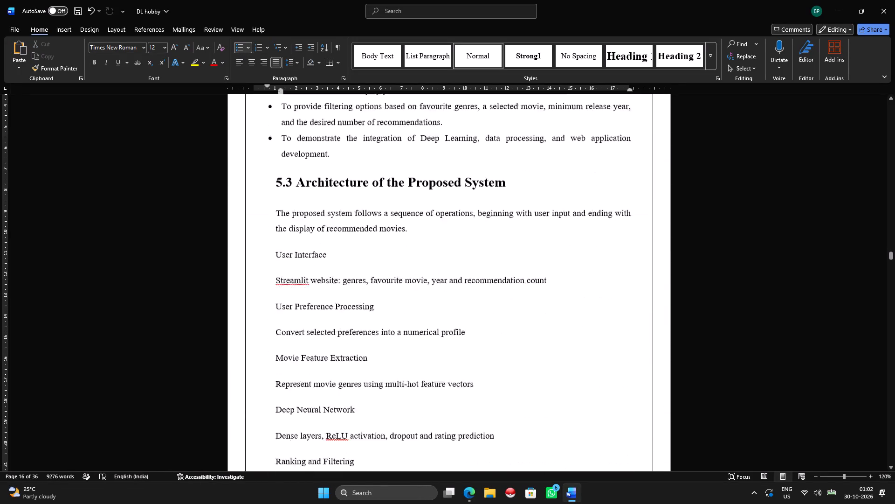
scroll(367, 366, "down", 19)
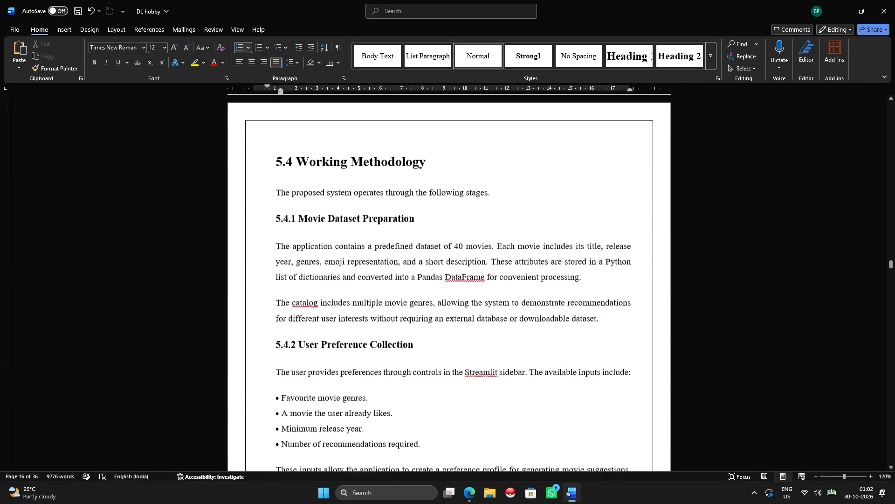
scroll(367, 364, "down", 2)
left_click(423, 163)
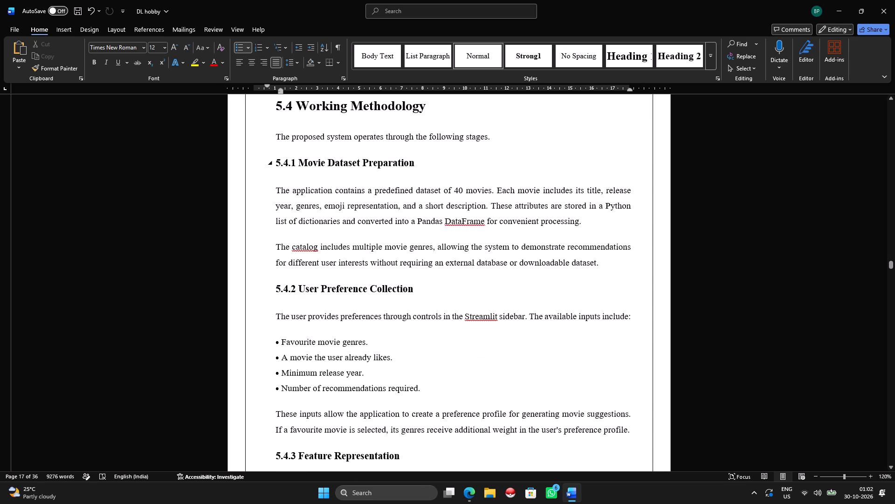
scroll(423, 162, "up", 2)
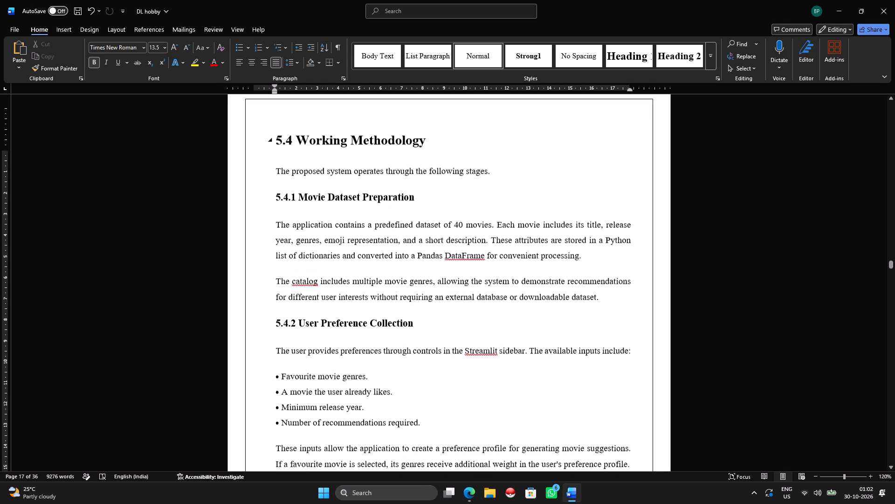
left_click(430, 157)
left_click_drag(430, 157, 275, 149)
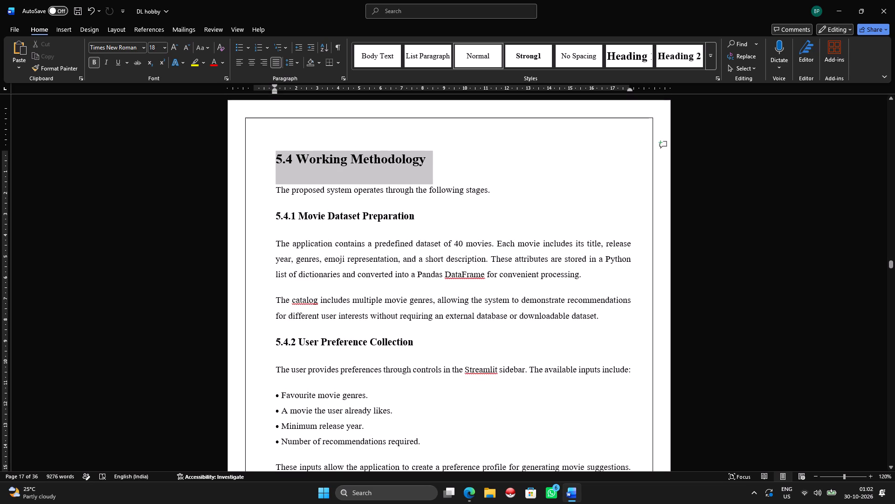
left_click_drag(275, 149, 275, 149)
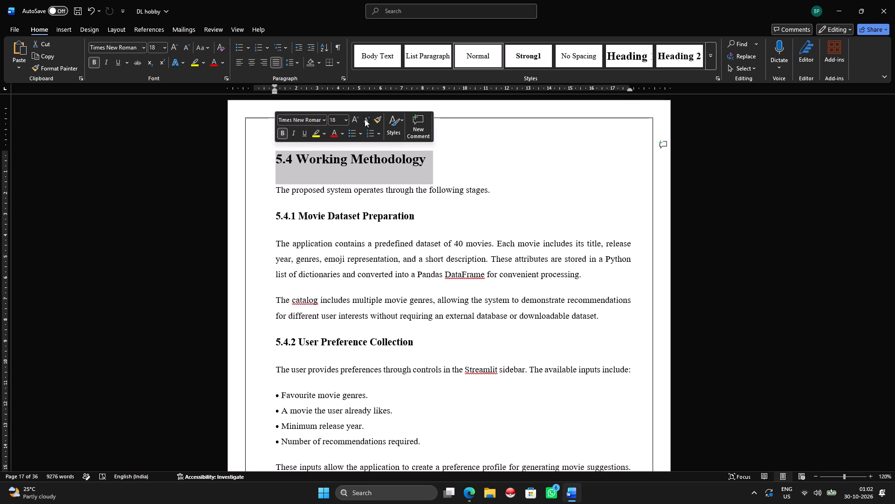
double_click(365, 119)
left_click(417, 168)
left_click(416, 212)
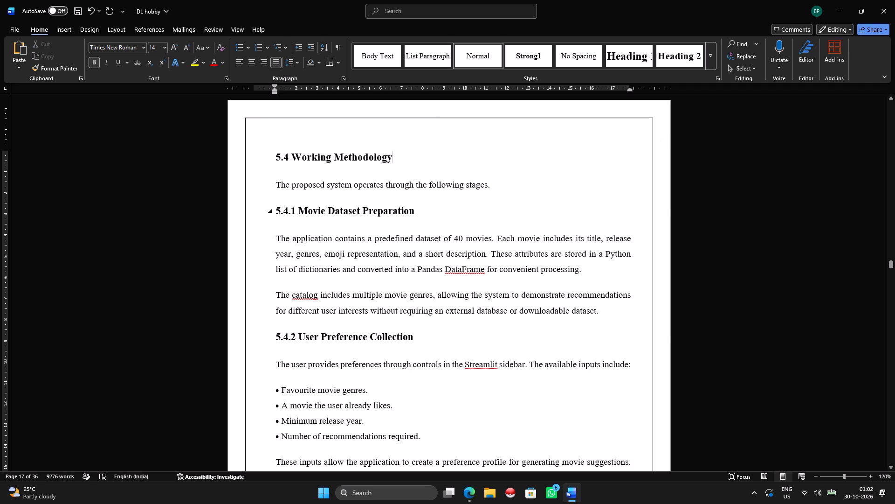
left_click(397, 157)
left_click(429, 210)
Reduce the 5.3 Architecture, 5.2 Objectives and 5.1 Overview section headings of the proposed system chapter to 14 pt.
scroll(361, 324, "up", 3)
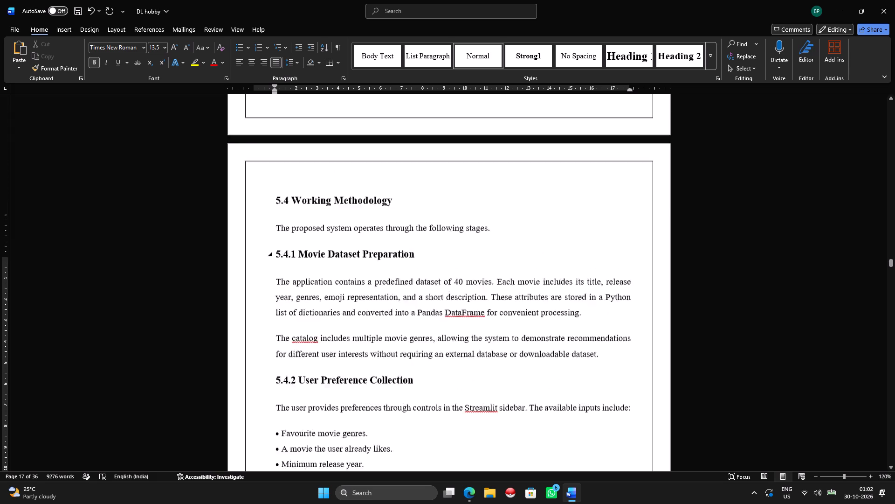
scroll(360, 324, "up", 6)
scroll(432, 296, "up", 13)
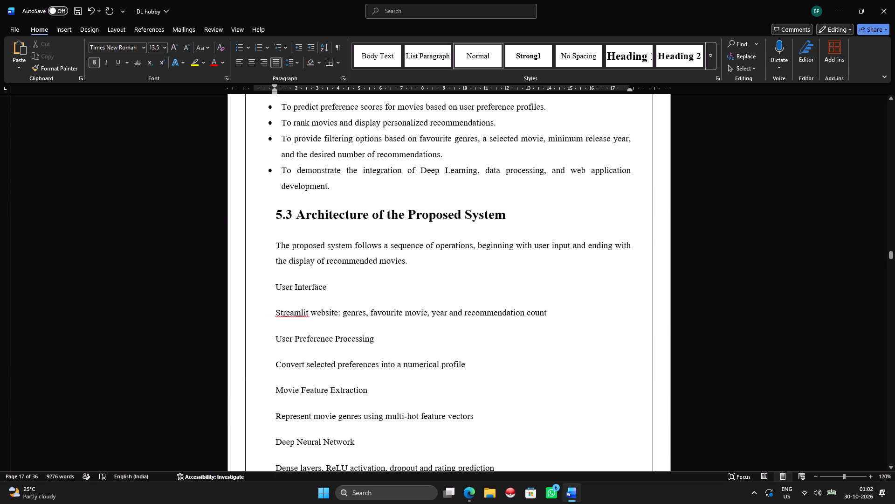
left_click_drag(512, 208, 274, 219)
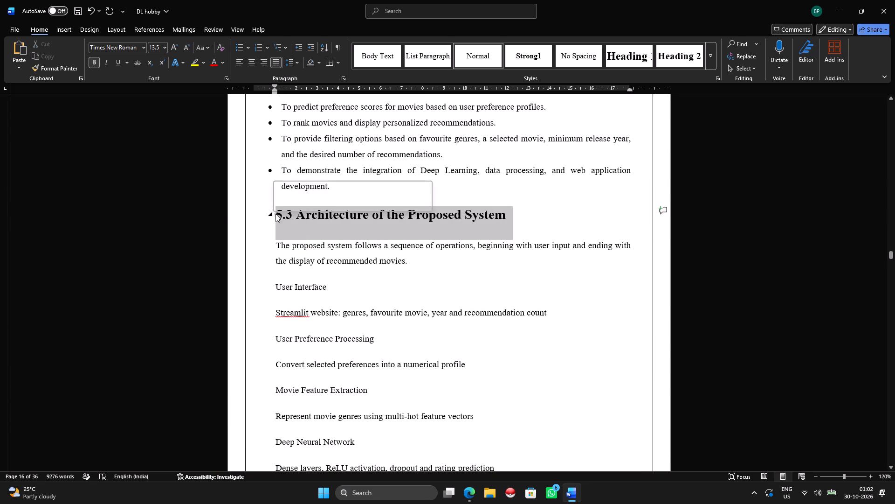
double_click(363, 192)
scroll(366, 245, "up", 8)
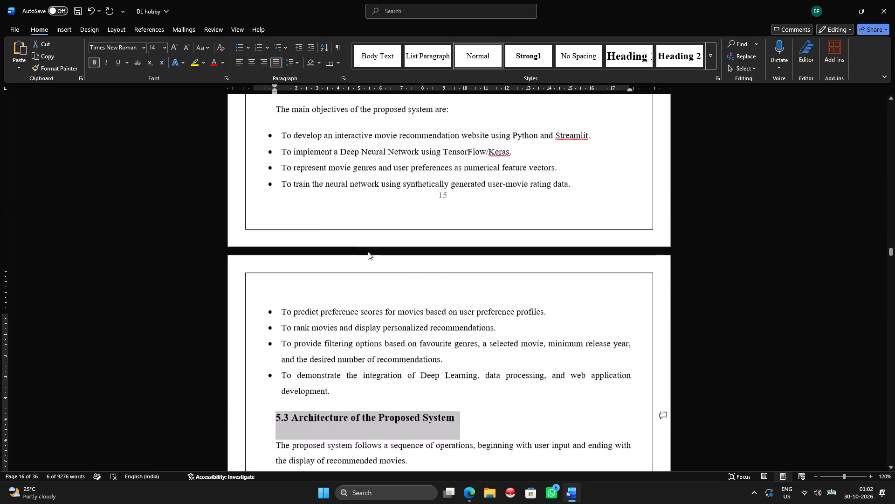
scroll(368, 252, "up", 7)
left_click_drag(500, 274, 272, 270)
double_click(364, 239)
scroll(393, 289, "up", 8)
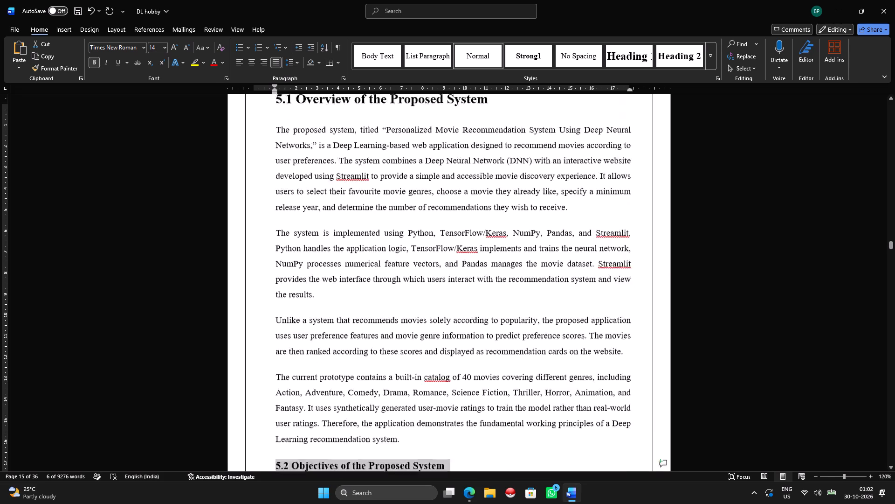
scroll(397, 298, "up", 5)
left_click_drag(492, 247, 267, 247)
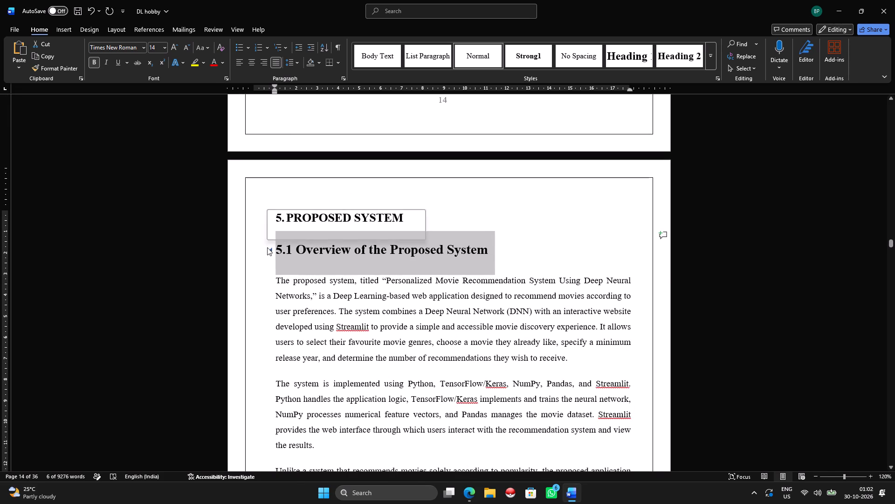
double_click(361, 217)
left_click(438, 251)
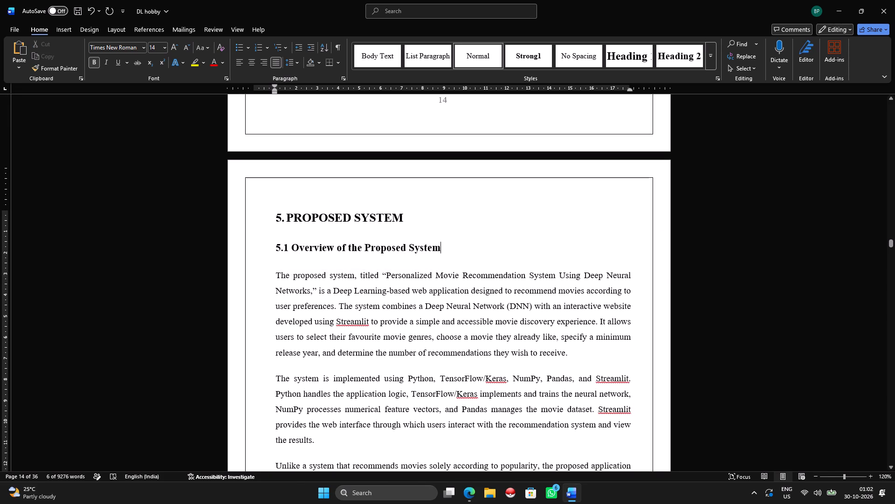
Apply the plain grid table style with full borders to the neural network layer table under "5.4.5 Deep Neural Network Training".
scroll(381, 282, "up", 2)
scroll(382, 286, "down", 15)
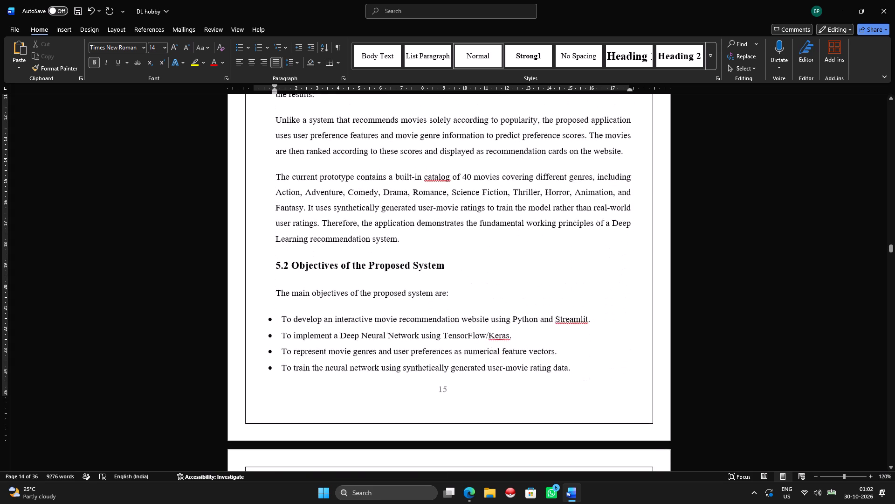
scroll(389, 294, "down", 17)
scroll(395, 299, "down", 14)
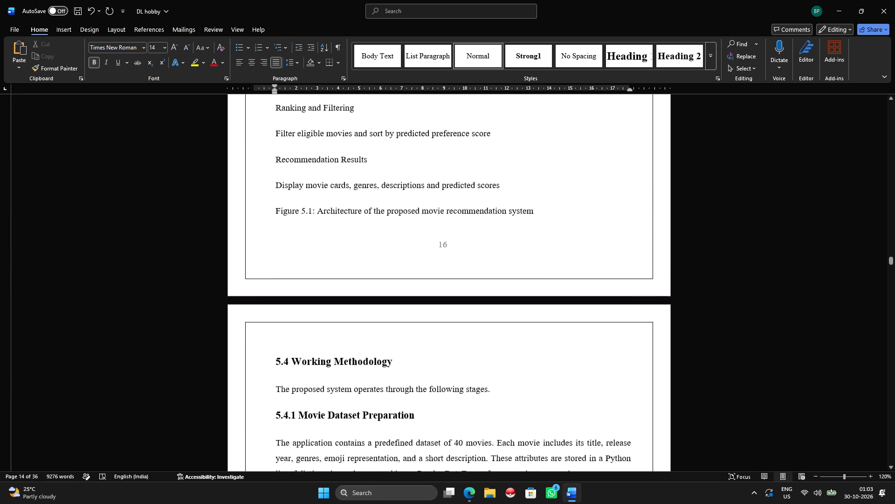
scroll(395, 311, "down", 20)
scroll(395, 311, "down", 8)
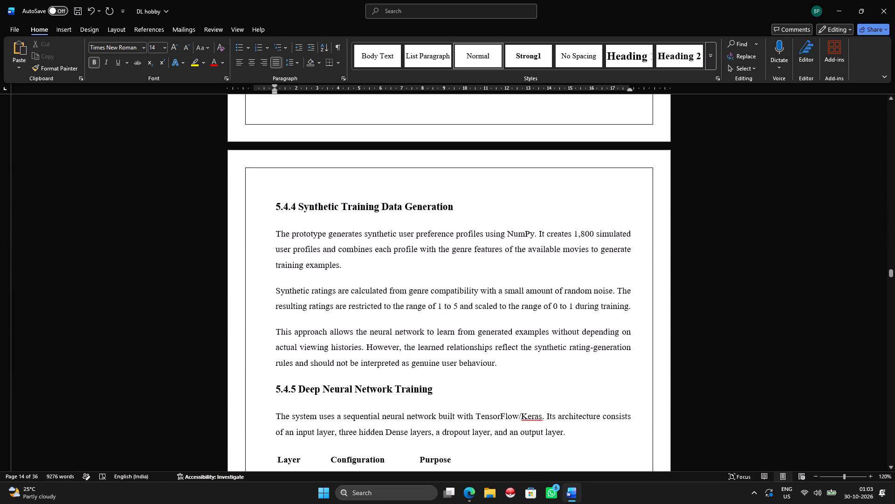
scroll(399, 294, "down", 16)
scroll(399, 294, "up", 9)
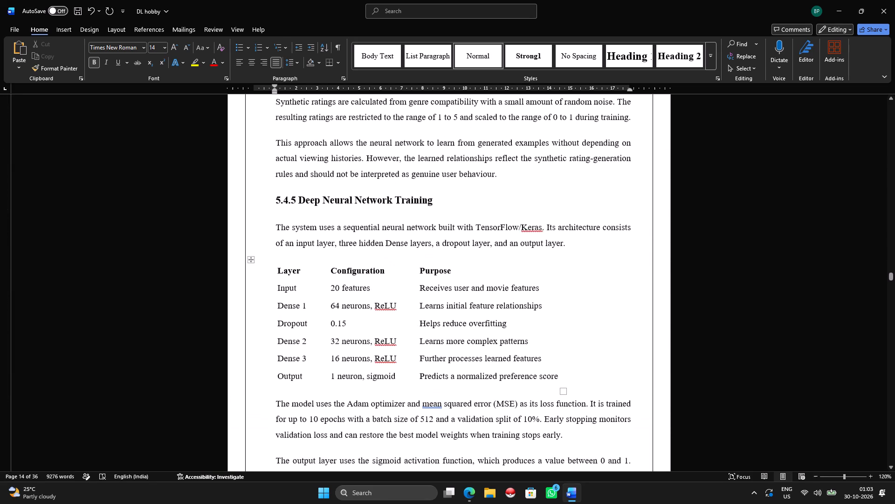
left_click(251, 263)
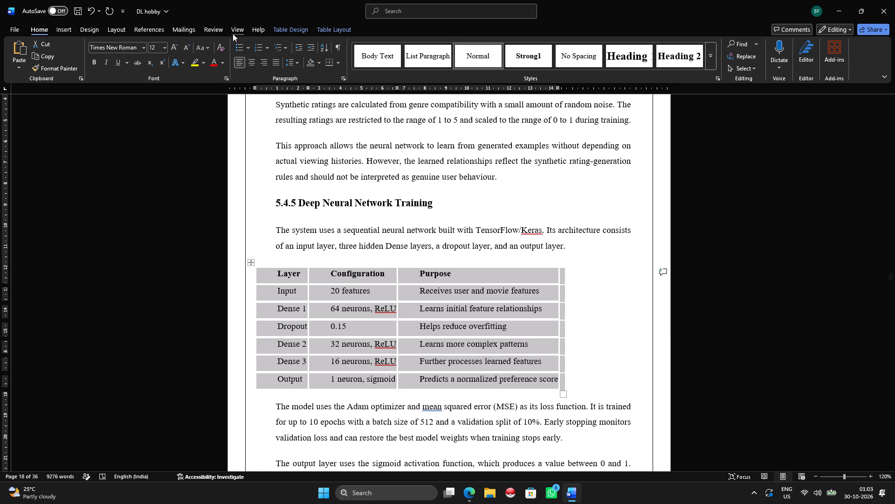
left_click(328, 27)
left_click(311, 27)
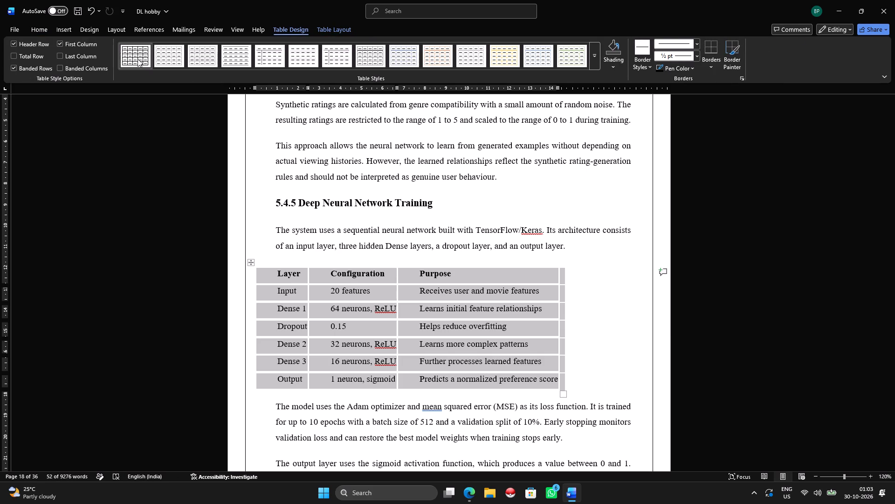
left_click(138, 59)
left_click(46, 35)
left_click(599, 312)
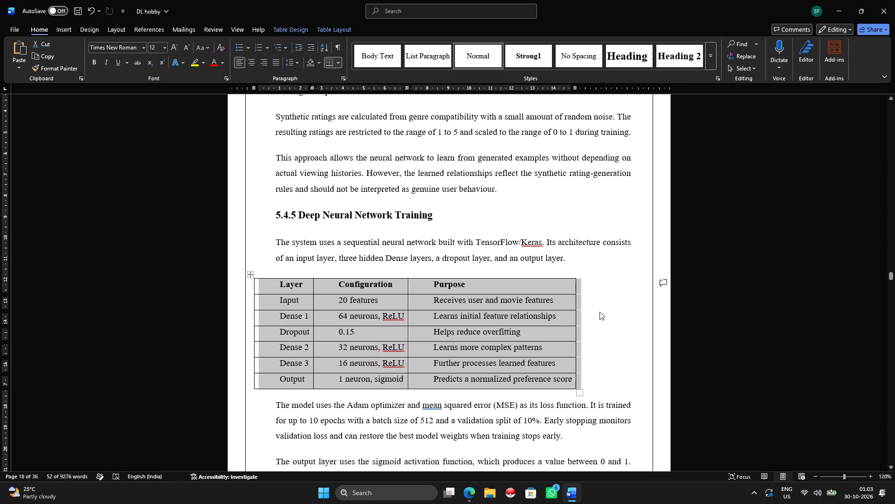
Widen the Layer, Configuration and Purpose table until its right edge sits just past the body text's right margin.
scroll(467, 385, "down", 3)
left_click(284, 195)
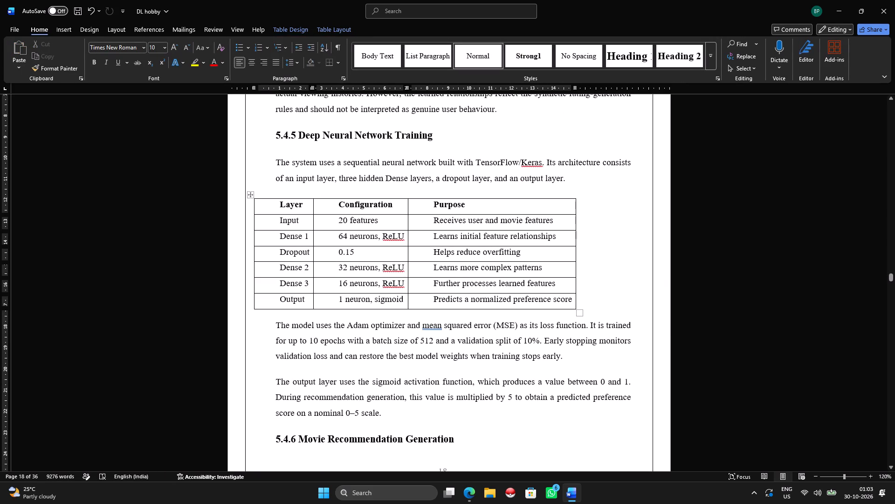
left_click(275, 203)
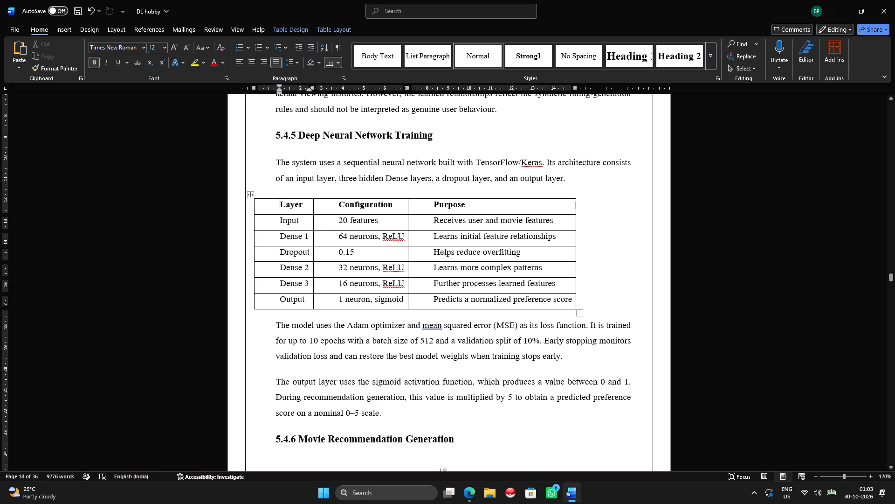
left_click(251, 205)
left_click(262, 258)
left_click(260, 213)
left_click_drag(578, 314, 604, 313)
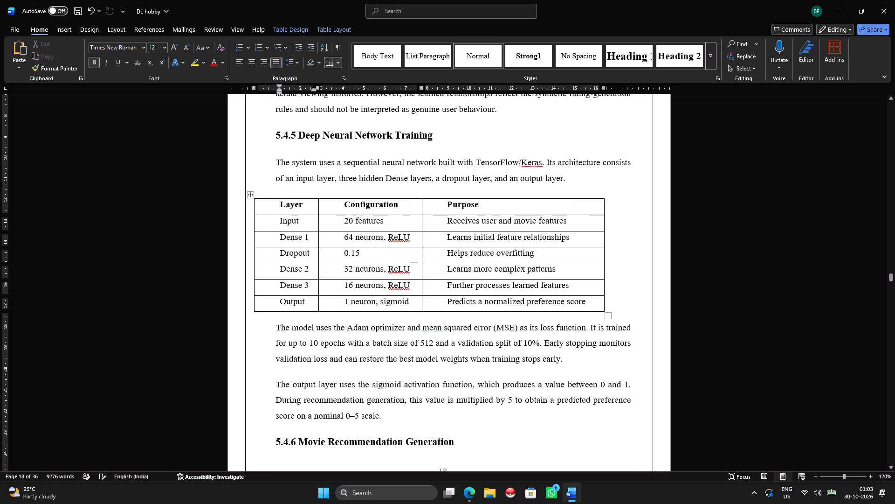
left_click_drag(611, 316, 635, 316)
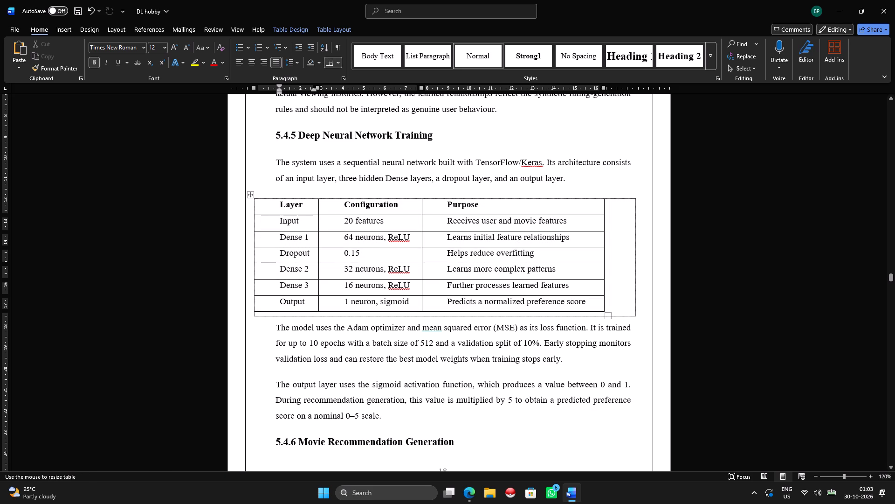
left_click_drag(635, 316, 639, 316)
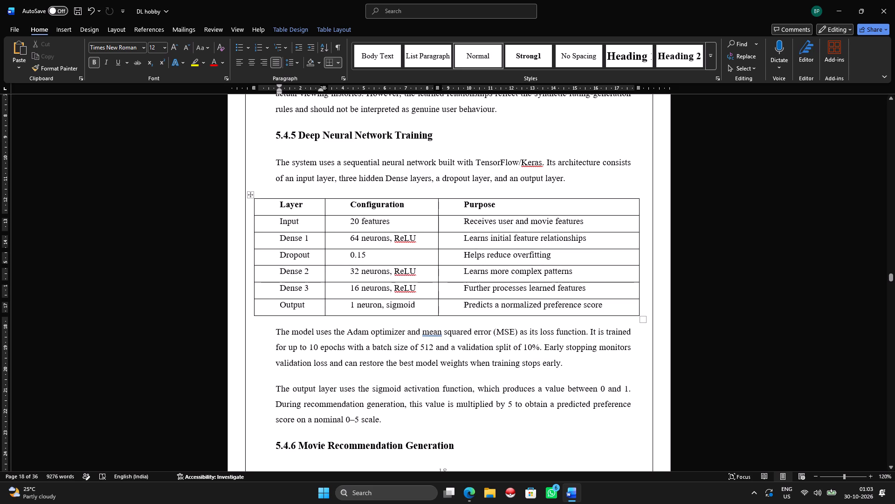
left_click(592, 185)
left_click(483, 417)
Add an empty paragraph after the "nominal 0–5 scale" sentence to push the 5.4.6 heading onto the following page.
scroll(484, 417, "down", 3)
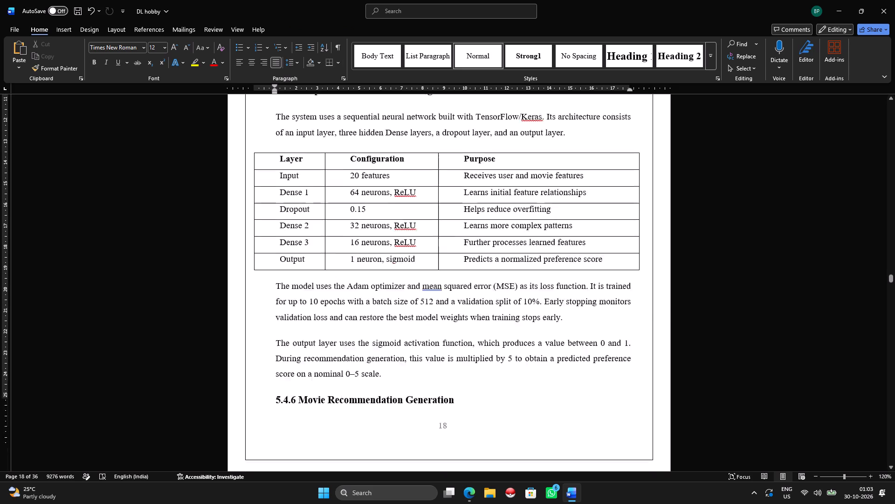
scroll(484, 417, "down", 1)
scroll(459, 412, "up", 3)
scroll(457, 411, "down", 2)
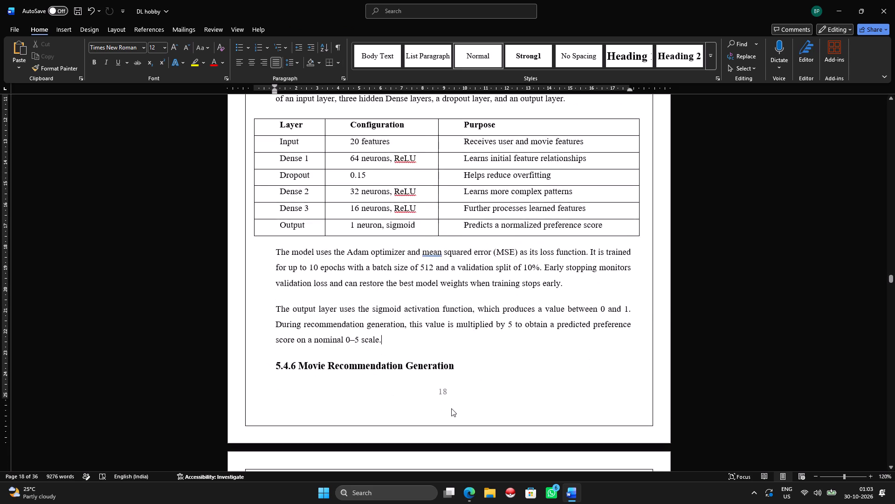
scroll(430, 404, "down", 3)
left_click(396, 263)
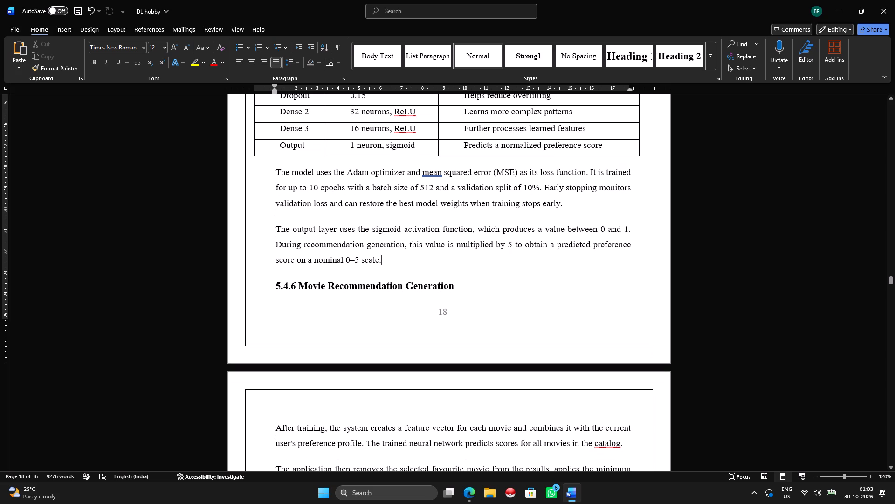
key("Return")
Reduce the "5.5 Advantages of the Proposed System" heading to 14 pt.
scroll(397, 263, "down", 11)
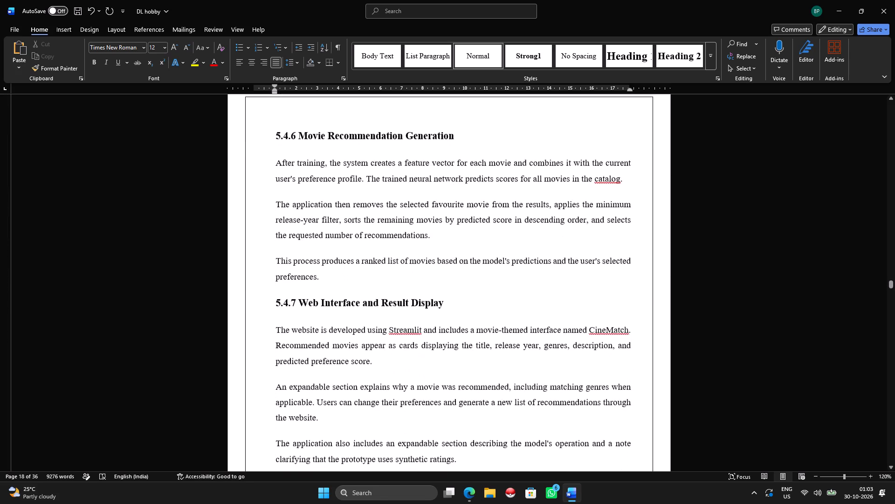
scroll(403, 266, "down", 11)
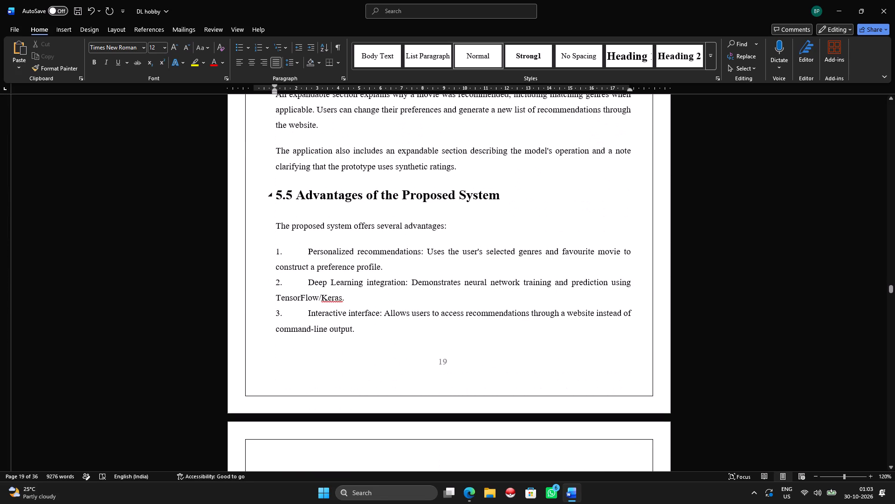
left_click_drag(512, 196, 271, 190)
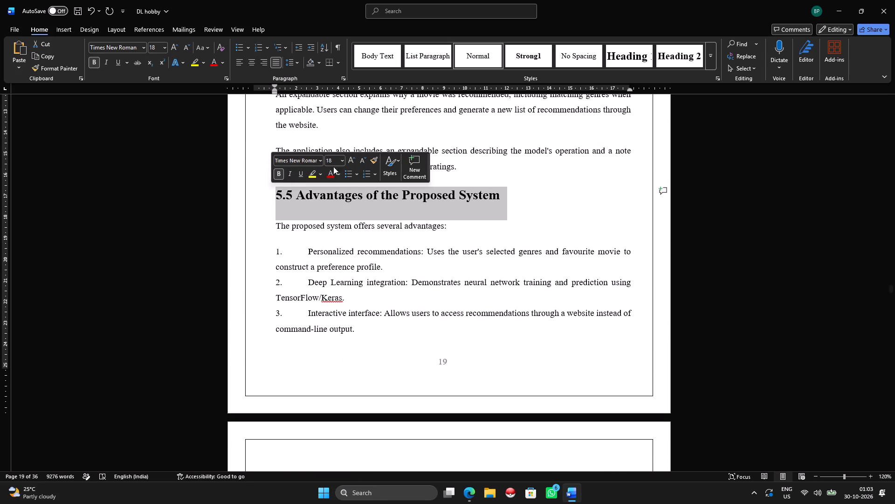
double_click(363, 159)
left_click(485, 192)
Convert the seven numbered advantages under section 5.5, from Personalized recommendations through Educational value, into a bulleted list.
scroll(393, 223, "down", 1)
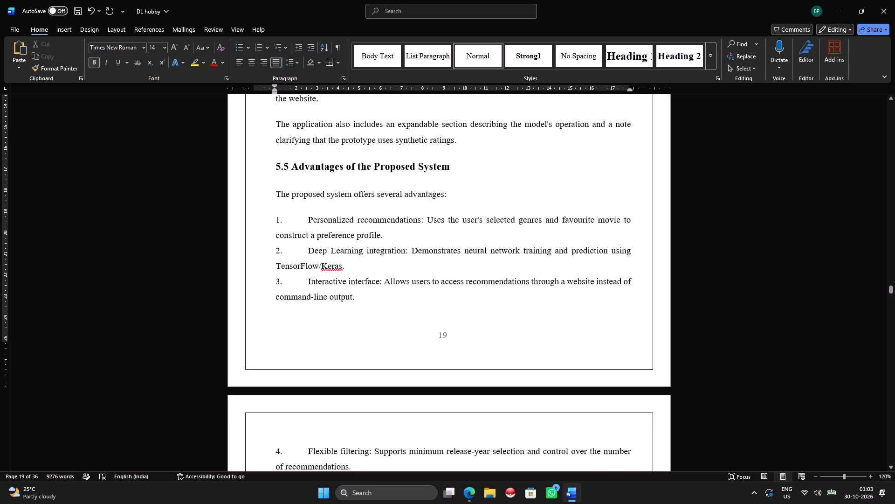
left_click_drag(307, 218, 389, 477)
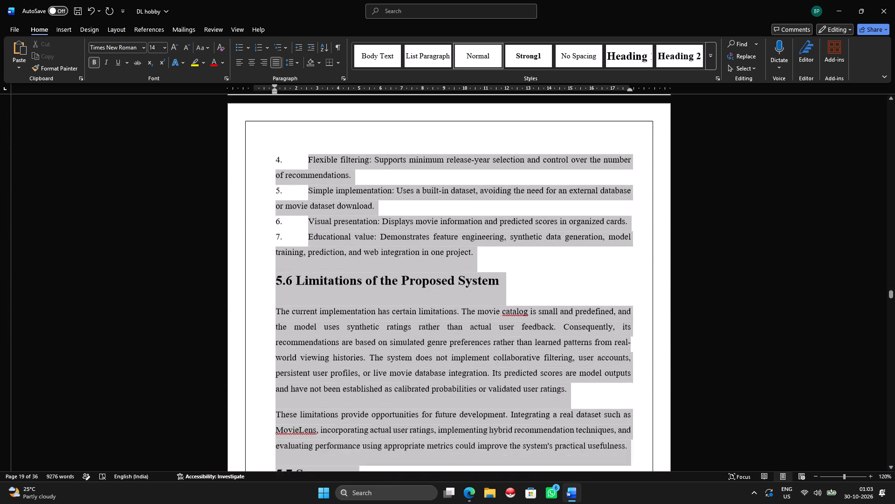
left_click_drag(389, 477, 491, 232)
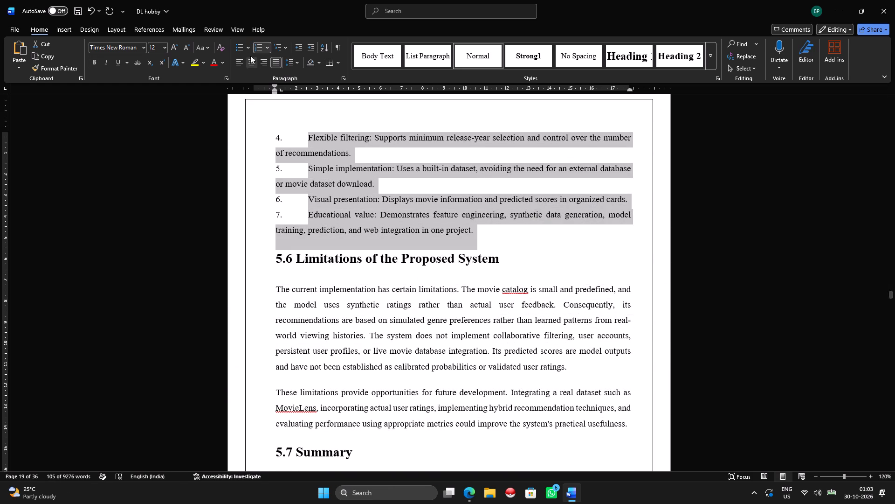
left_click(241, 45)
left_click(466, 235)
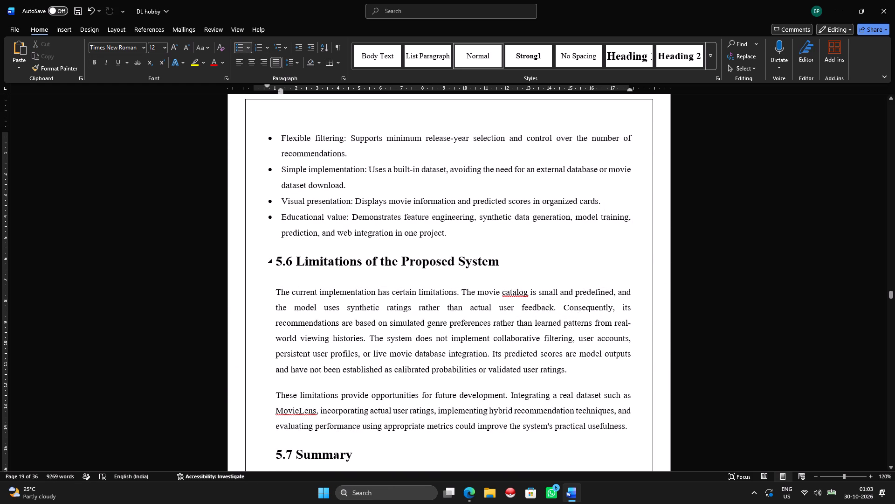
Reduce the "5.6 Limitations of the Proposed System" and "5.7 Summary" headings to 14 pt.
left_click_drag(506, 263, 275, 254)
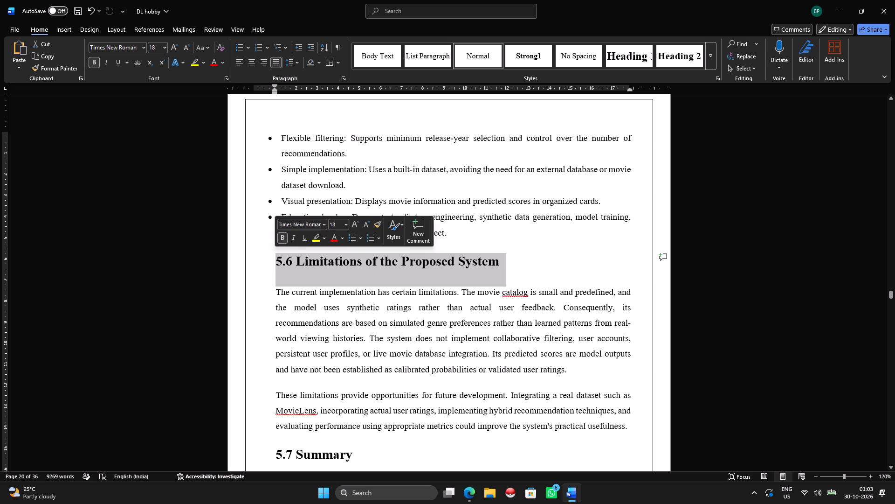
double_click(185, 49)
left_click(466, 251)
scroll(409, 294, "down", 2)
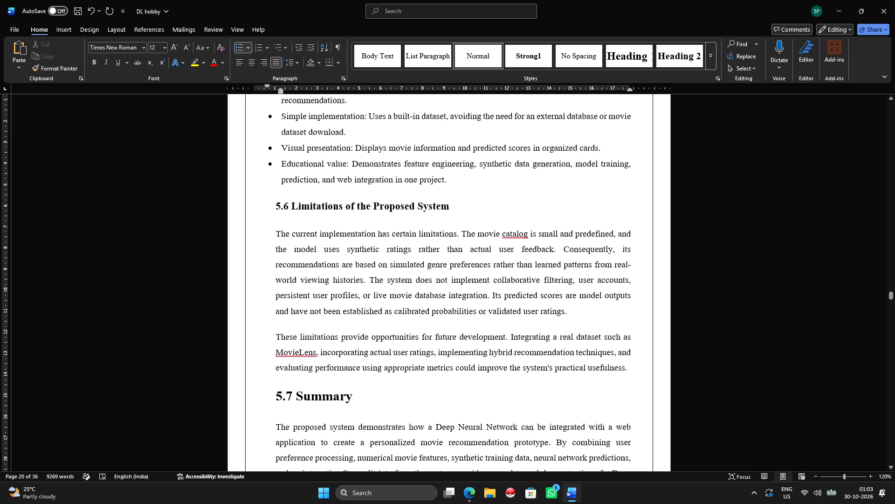
scroll(386, 296, "down", 4)
left_click_drag(367, 294, 252, 291)
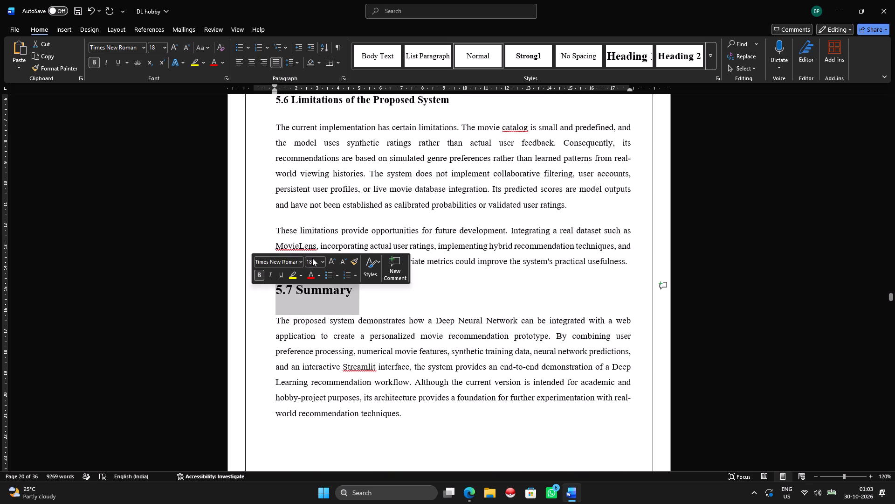
double_click(342, 261)
left_click(369, 287)
scroll(365, 313, "down", 8)
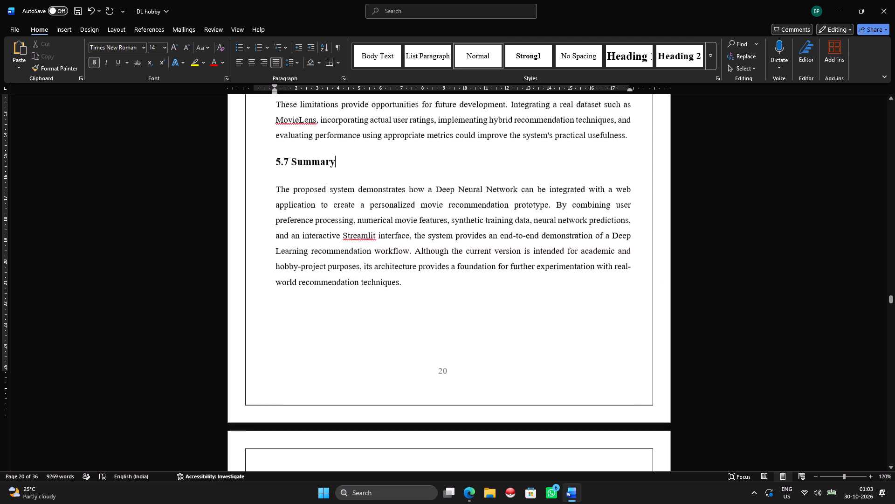
scroll(365, 313, "down", 6)
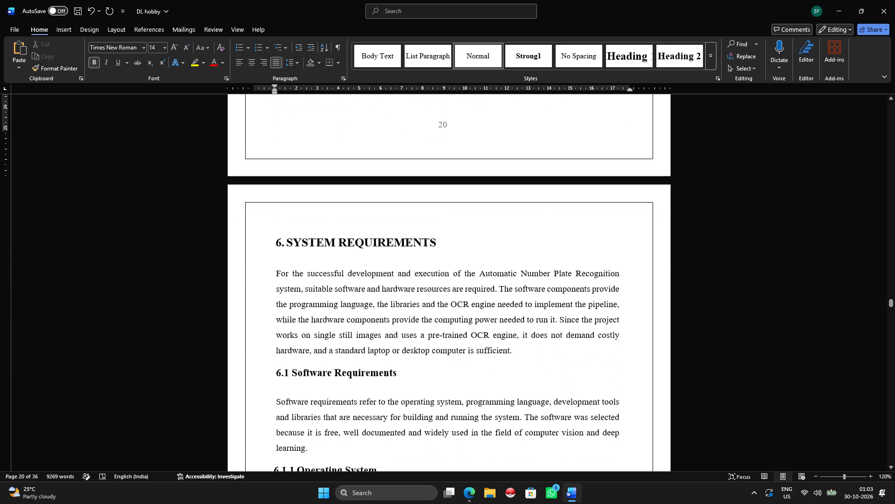
scroll(366, 313, "down", 1)
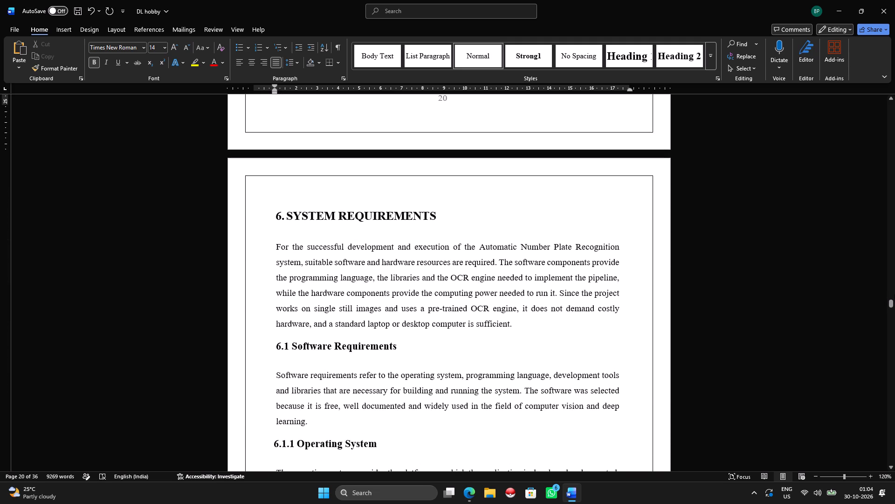
left_click_drag(890, 306, 894, 329)
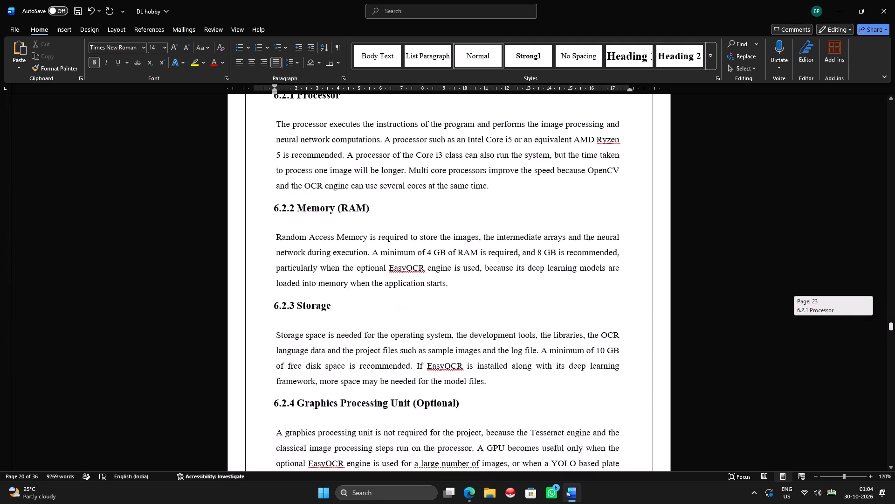
left_click_drag(894, 329, 894, 322)
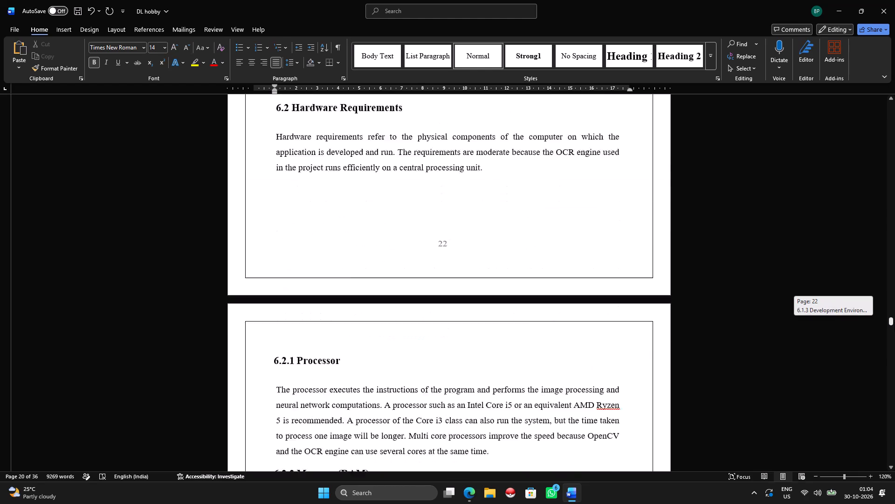
left_click_drag(894, 322, 894, 304)
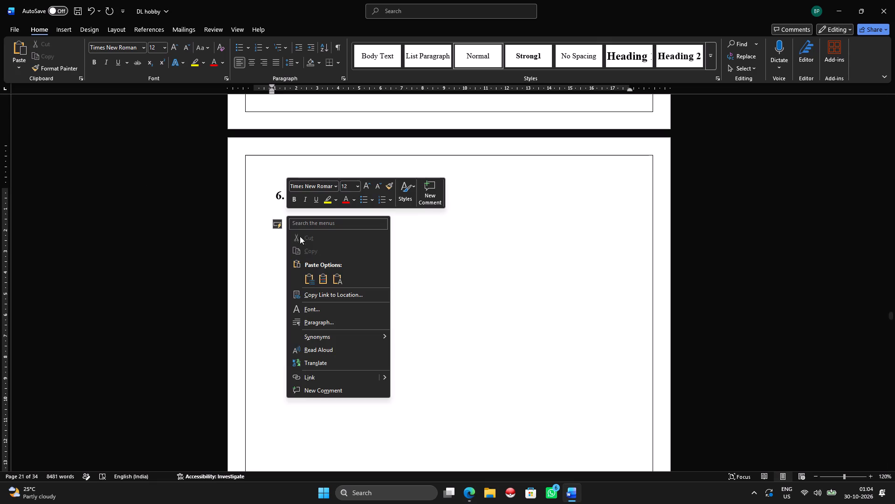
left_click(309, 277)
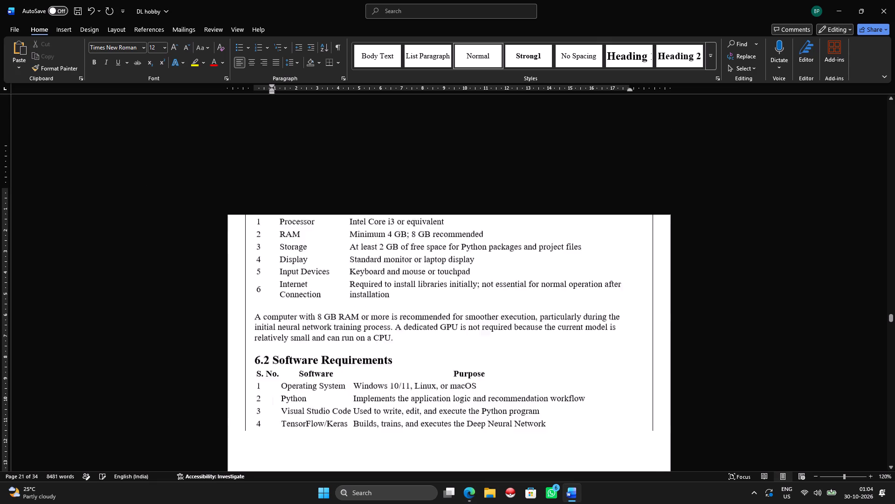
Indent all the pasted chapter 6 content to about 1 cm, in line with the chapter heading, and justify it.
scroll(325, 283, "up", 20)
scroll(325, 283, "up", 9)
scroll(293, 292, "down", 4)
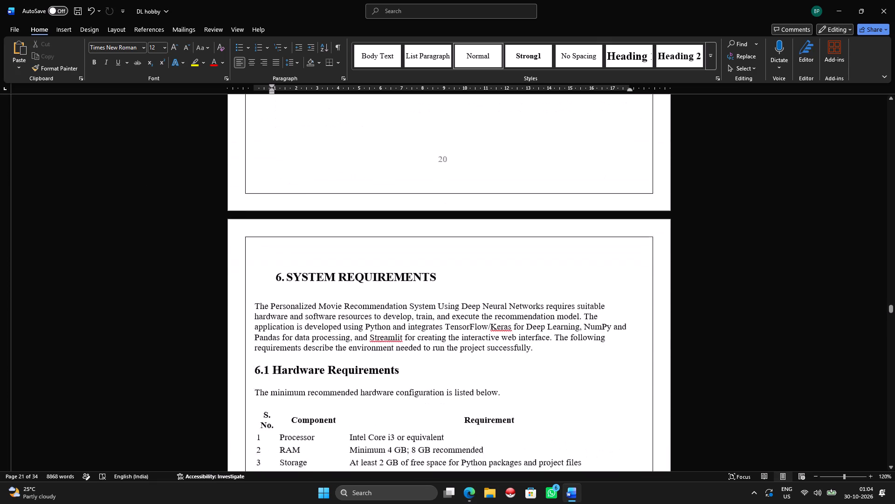
left_click_drag(255, 257, 453, 503)
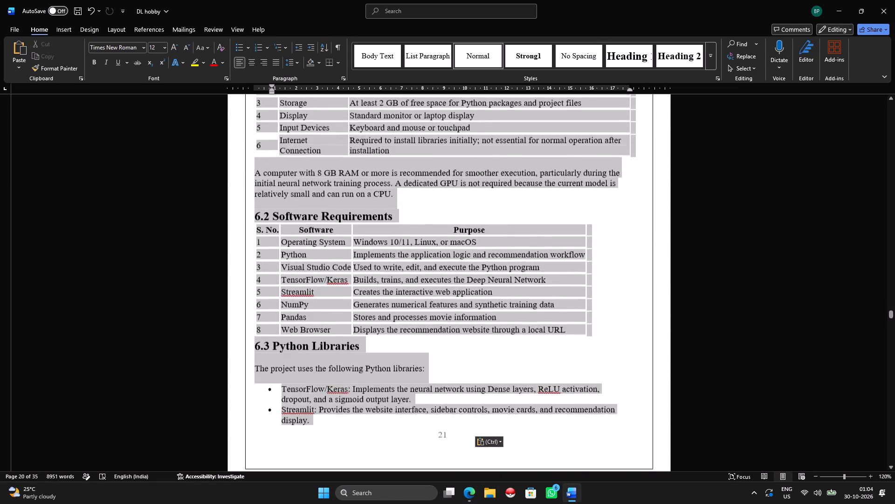
left_click_drag(453, 503, 578, 153)
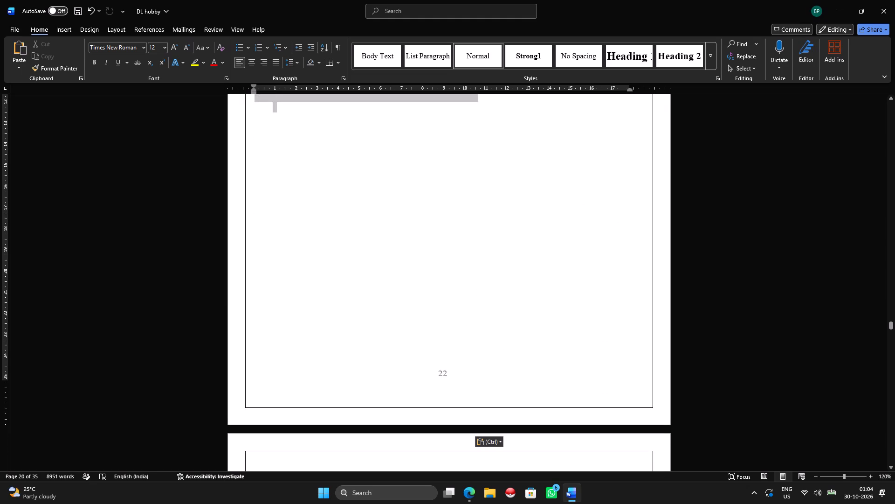
left_click_drag(578, 153, 577, 100)
scroll(465, 223, "up", 7)
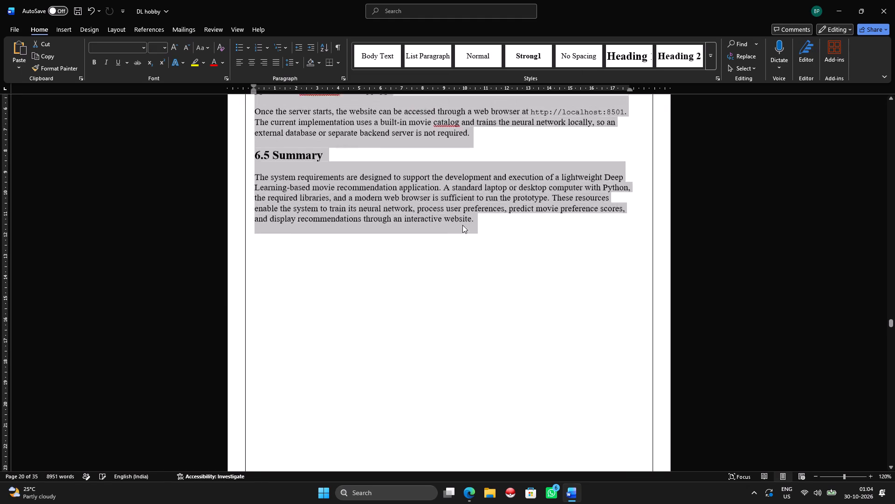
scroll(462, 225, "up", 20)
scroll(462, 225, "up", 8)
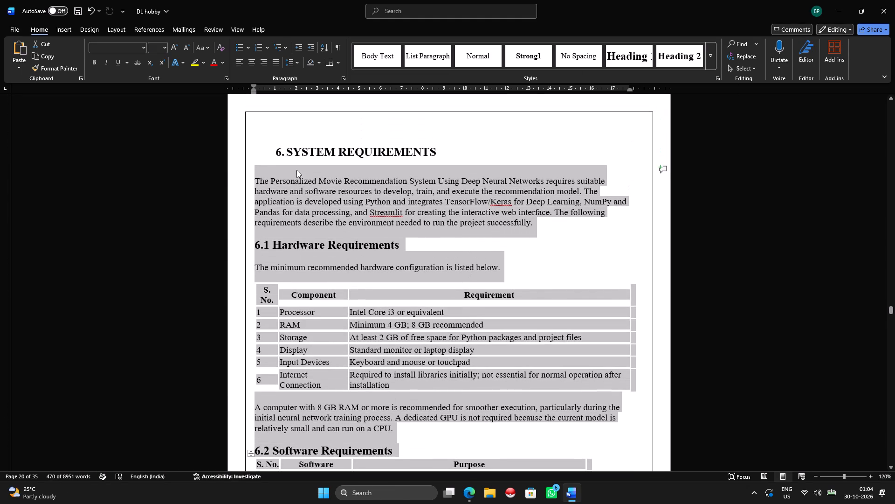
left_click_drag(254, 85, 259, 84)
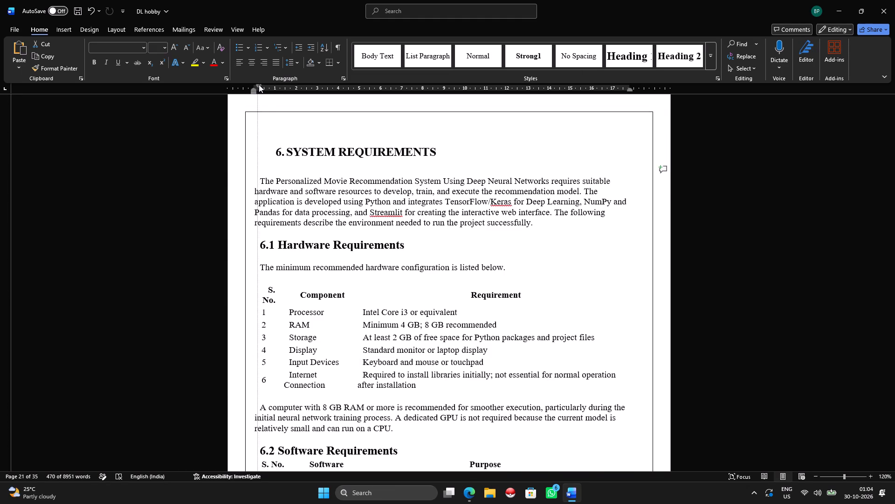
left_click_drag(259, 84, 273, 84)
left_click_drag(252, 88, 274, 91)
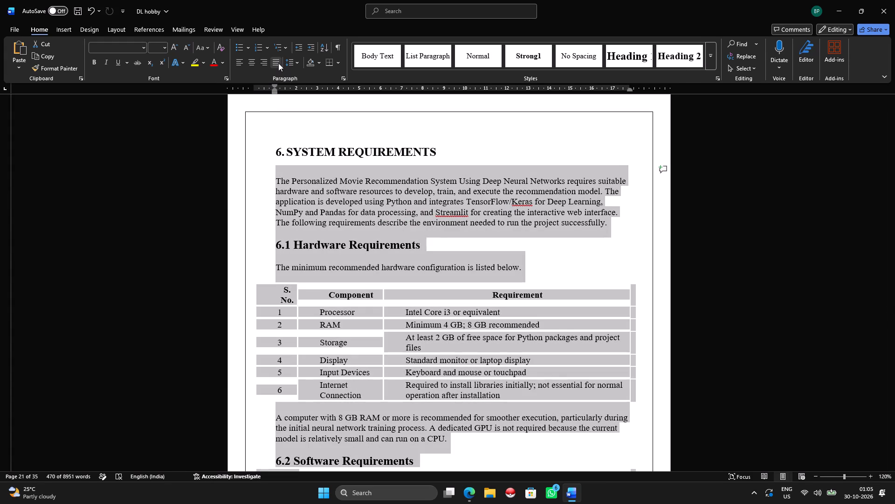
left_click(278, 63)
left_click(271, 272)
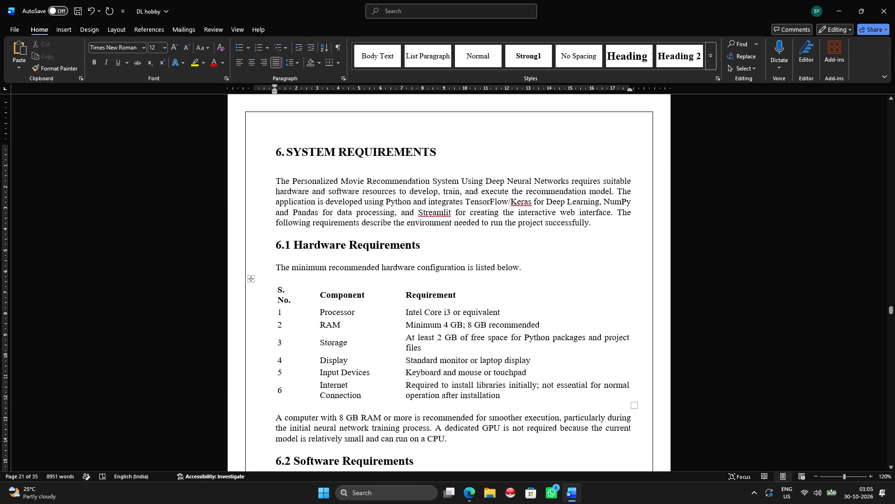
Apply the plain bordered grid style to the hardware configuration table under section 6.1.
left_click(296, 301)
left_click(251, 279)
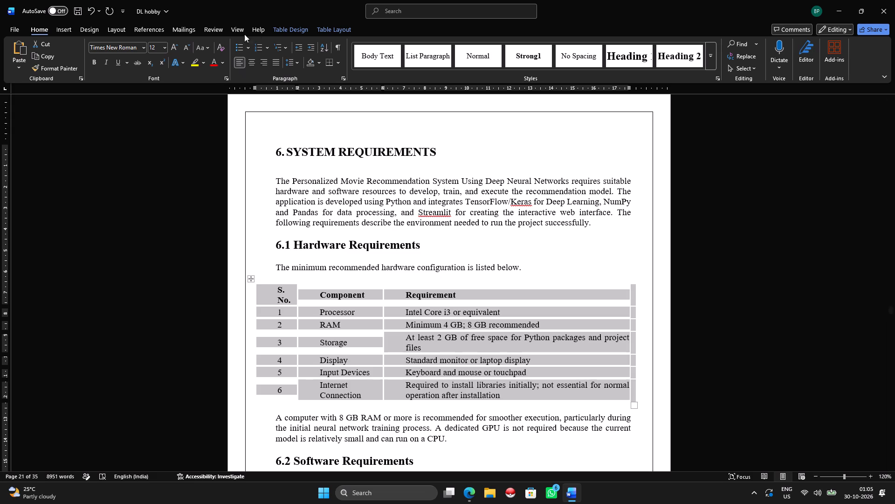
left_click(290, 30)
left_click(134, 62)
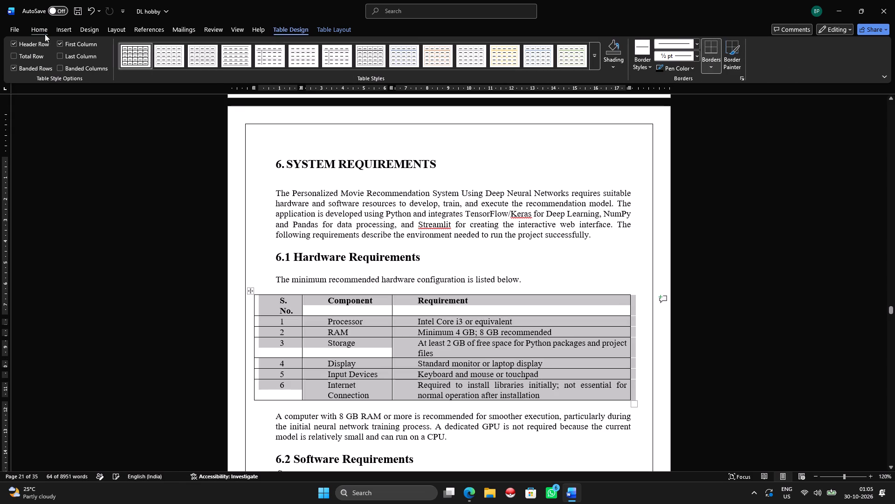
left_click(41, 29)
left_click(436, 255)
Apply the same bordered grid style to the software table under section 6.2.
scroll(455, 268, "down", 2)
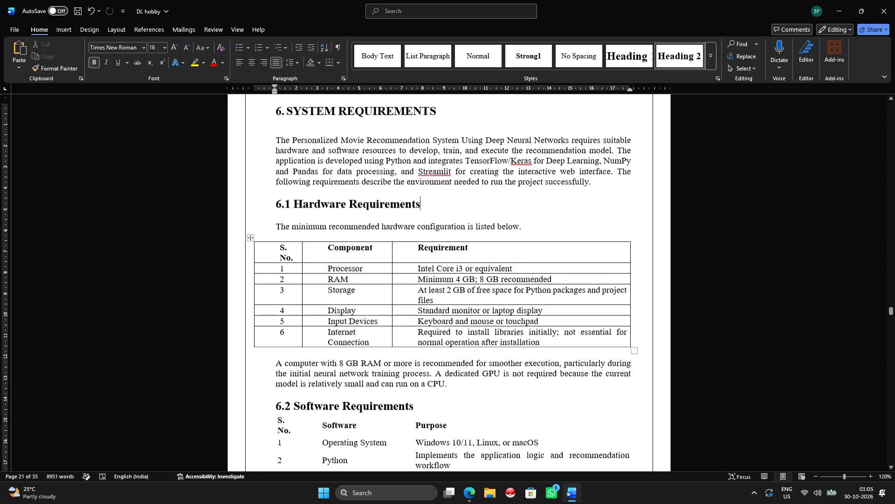
scroll(456, 269, "down", 5)
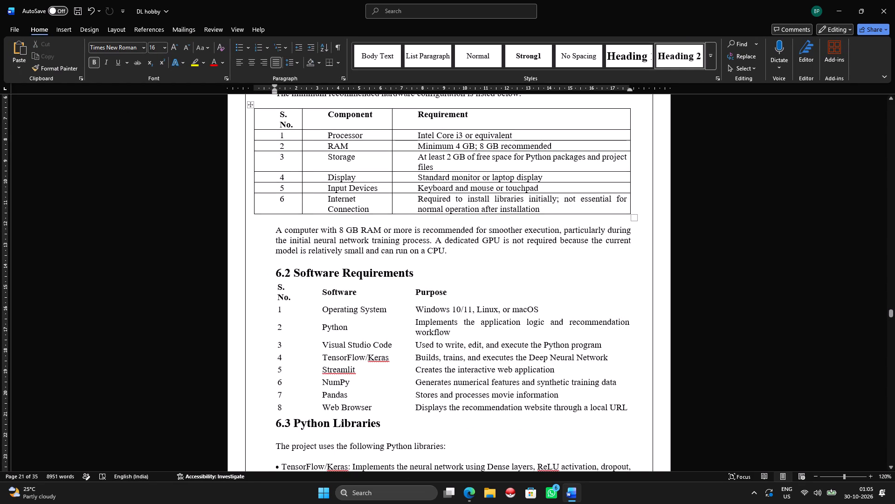
left_click(310, 305)
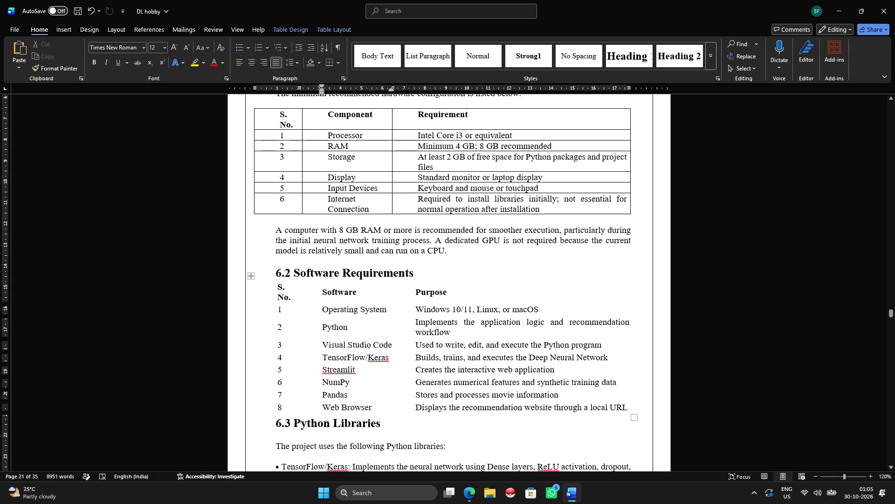
left_click(250, 274)
left_click(298, 32)
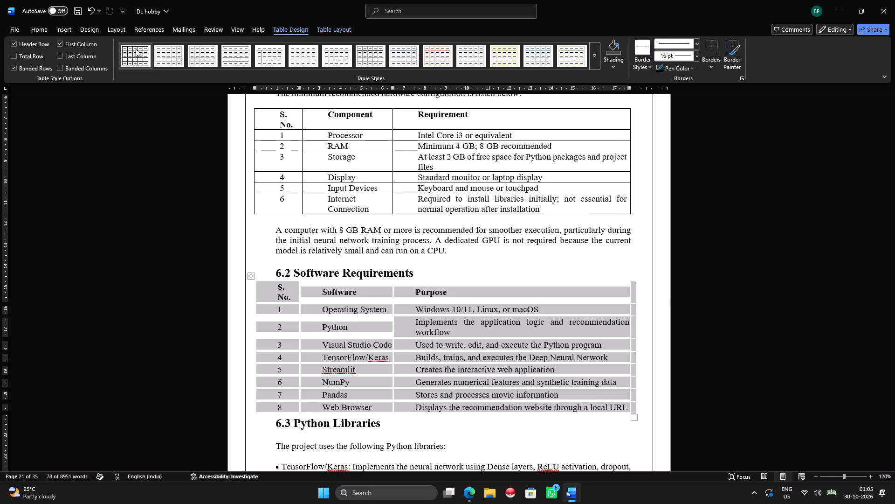
left_click(136, 49)
left_click(51, 30)
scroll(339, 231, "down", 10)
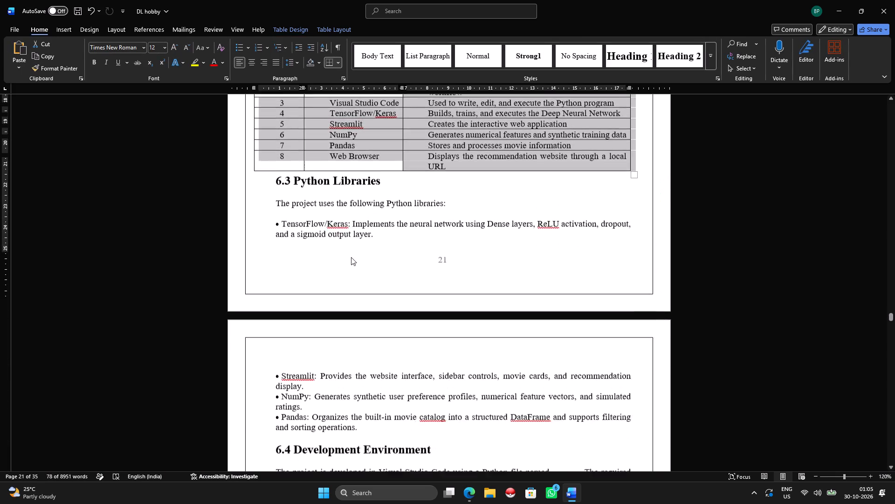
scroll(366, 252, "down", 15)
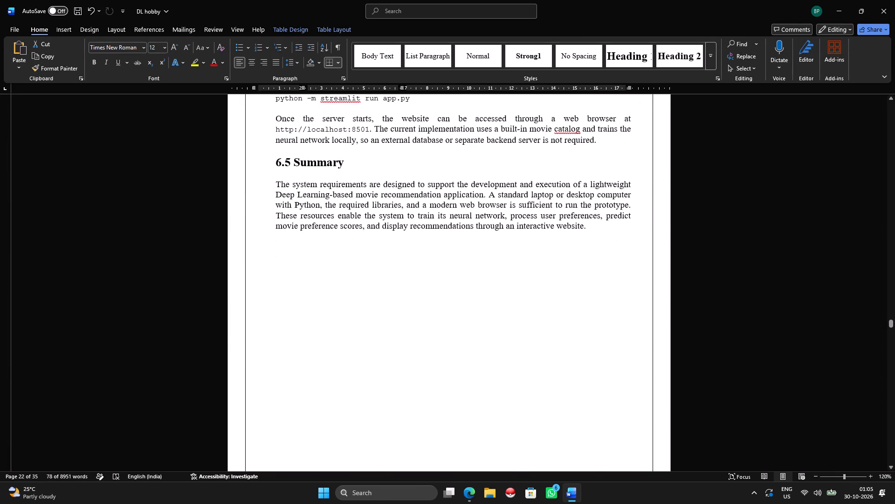
Increase the line spacing of all chapter 6 content below the SYSTEM REQUIREMENTS heading, matching the spacing used in the other chapters.
left_click_drag(598, 228, 304, 225)
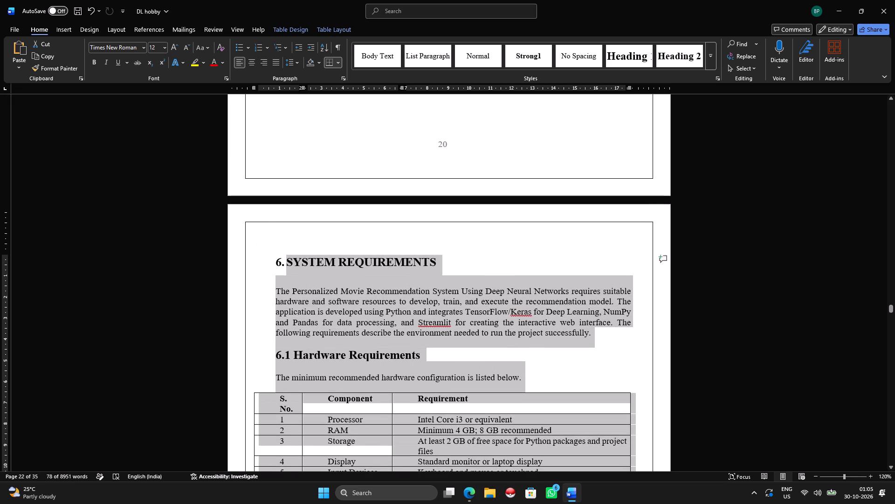
left_click_drag(304, 225, 276, 294)
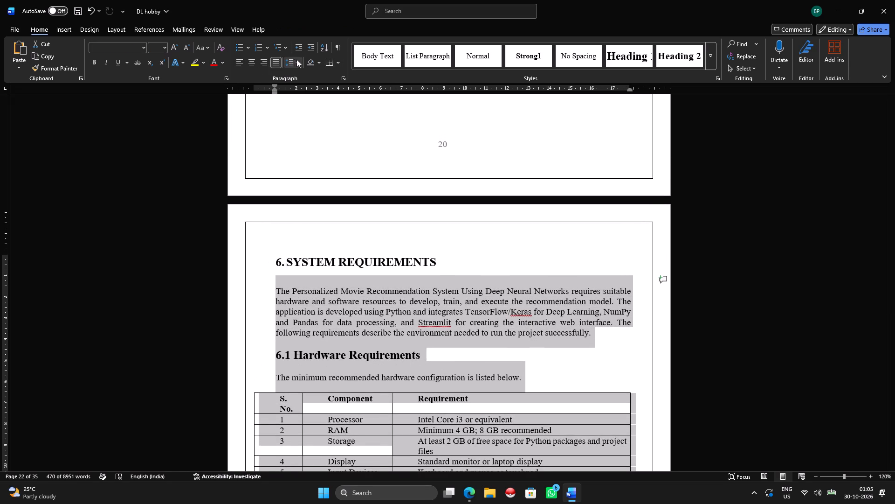
left_click(296, 59)
left_click(305, 105)
left_click(388, 296)
Review the respaced chapter 6 and its page breaks, and look through the old chapter 7 BLOCK DIAGRAM content that follows.
scroll(450, 358, "down", 3)
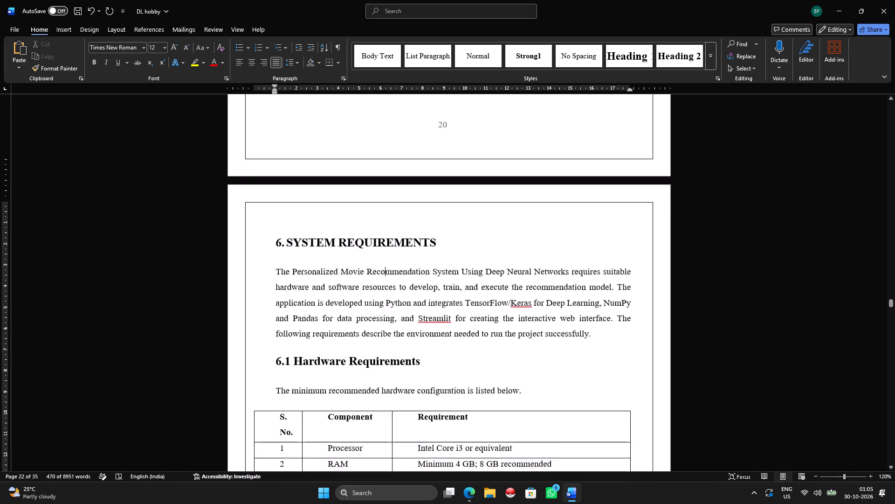
scroll(450, 358, "down", 17)
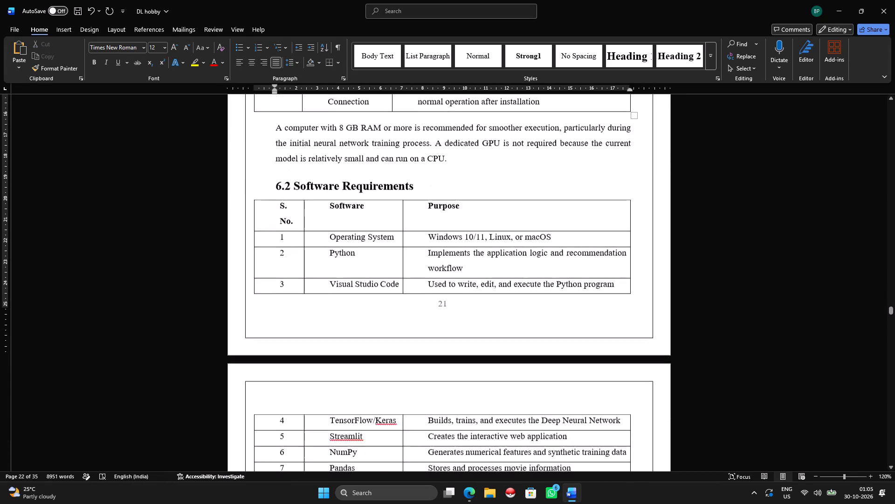
scroll(488, 357, "down", 17)
scroll(499, 357, "down", 11)
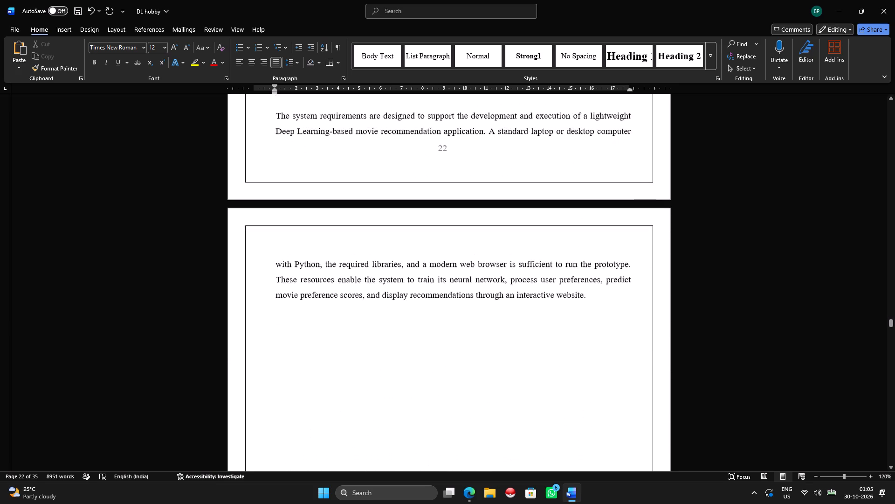
scroll(501, 358, "down", 20)
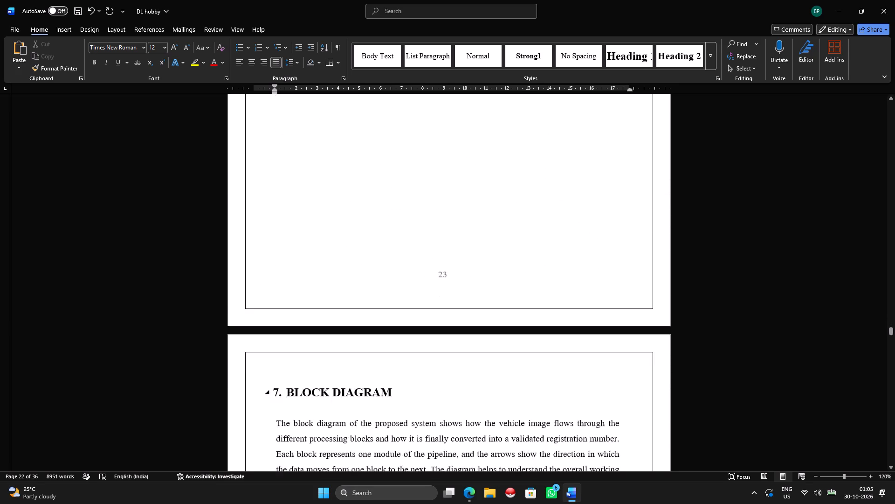
scroll(516, 357, "down", 8)
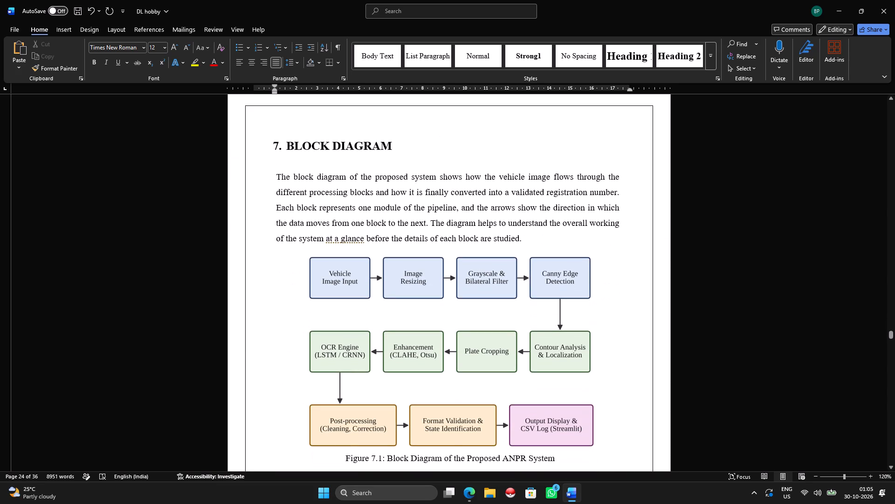
scroll(415, 342, "down", 3)
scroll(372, 342, "down", 3)
scroll(310, 357, "down", 2)
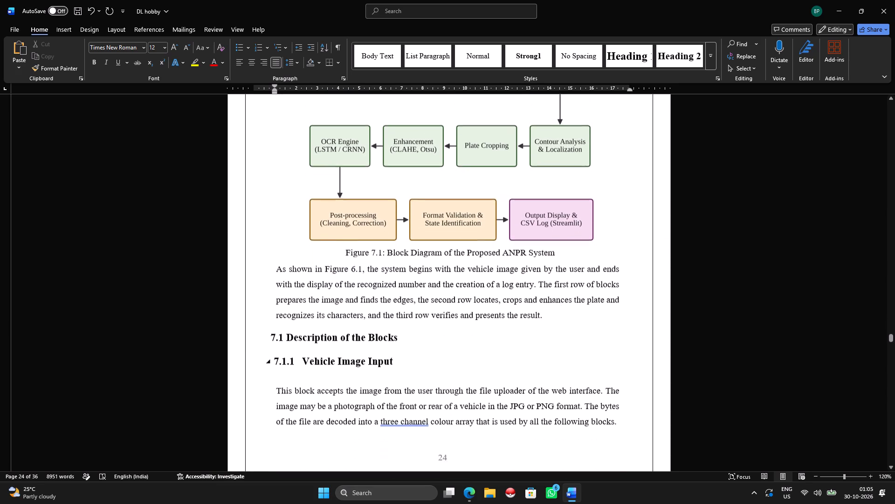
scroll(310, 358, "down", 20)
scroll(310, 358, "down", 9)
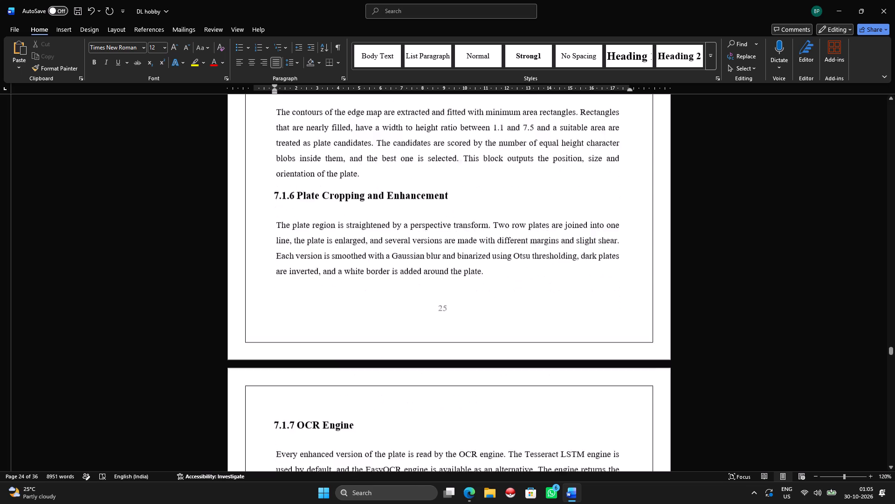
scroll(333, 357, "down", 9)
scroll(476, 337, "up", 17)
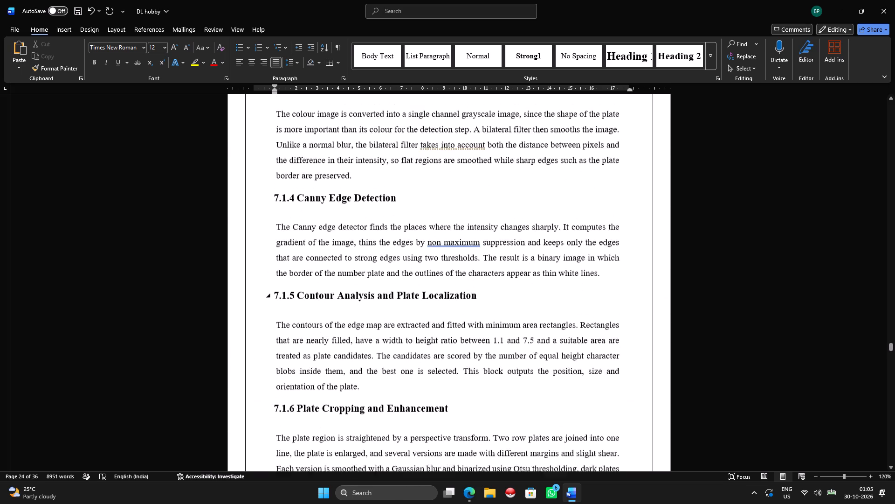
scroll(454, 303, "up", 20)
scroll(454, 303, "up", 14)
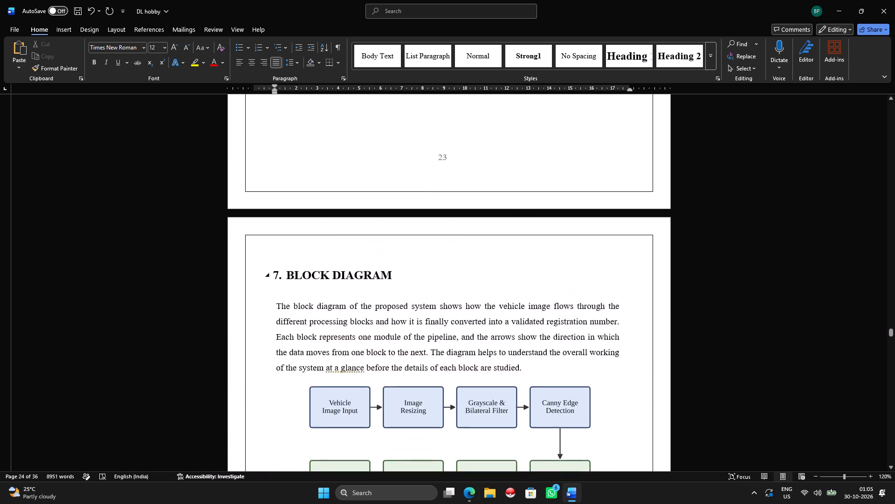
scroll(461, 280, "up", 20)
scroll(461, 280, "up", 10)
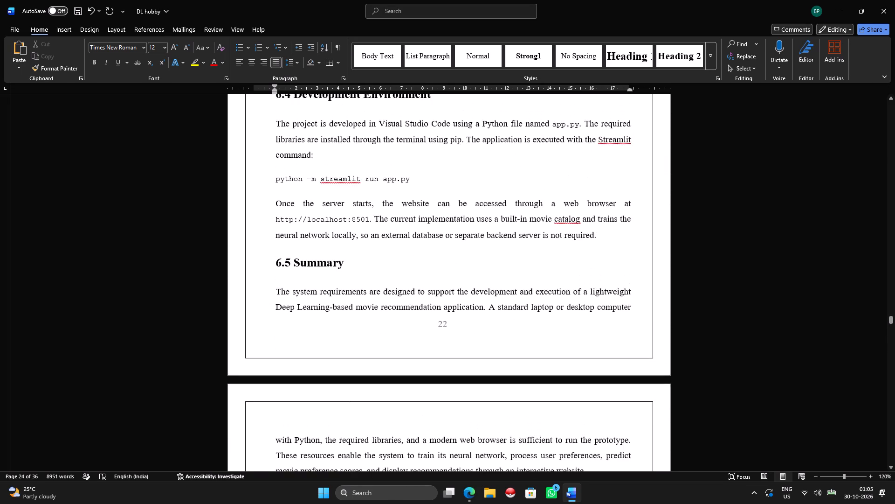
scroll(454, 283, "down", 10)
scroll(457, 278, "up", 10)
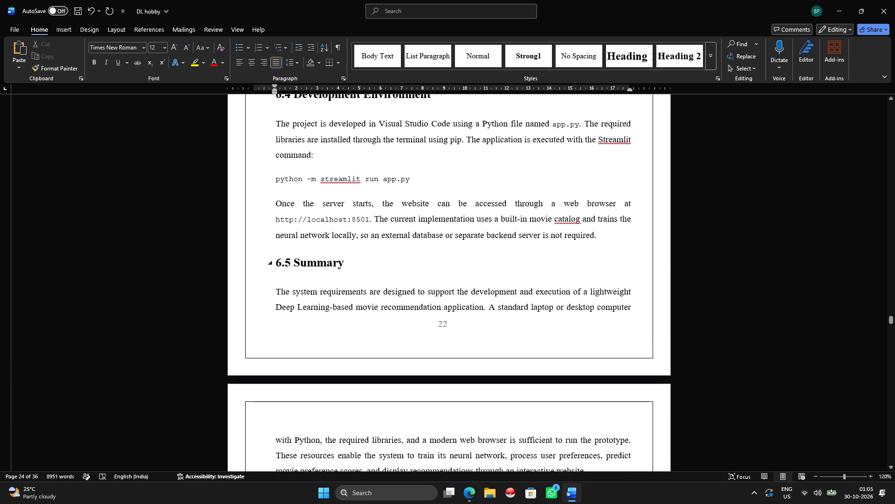
Reduce the 6.5 Summary, 6.4 Development Environment and 6.3 Python Libraries headings to 14 pt.
left_click_drag(350, 266, 273, 258)
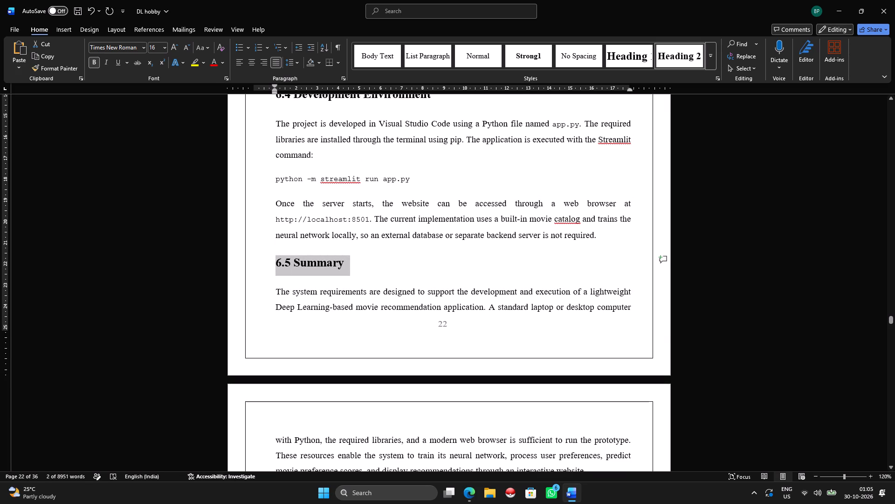
left_click(182, 47)
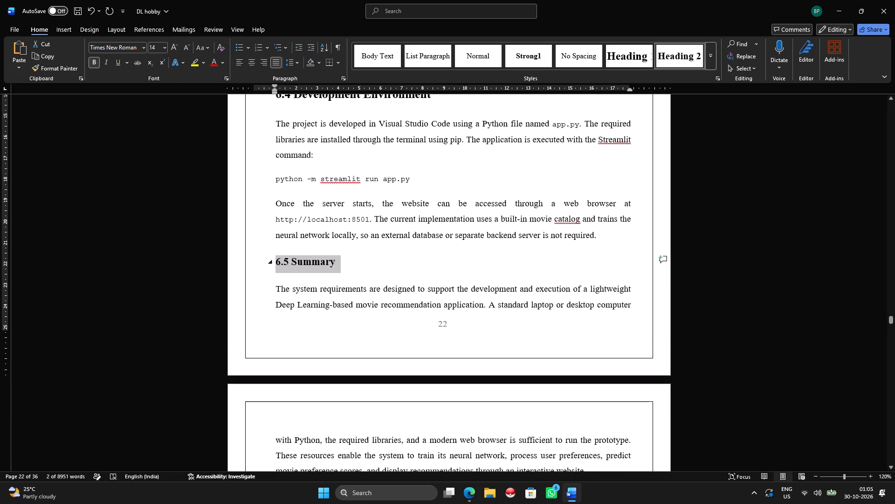
scroll(361, 287, "up", 6)
left_click_drag(439, 251, 268, 257)
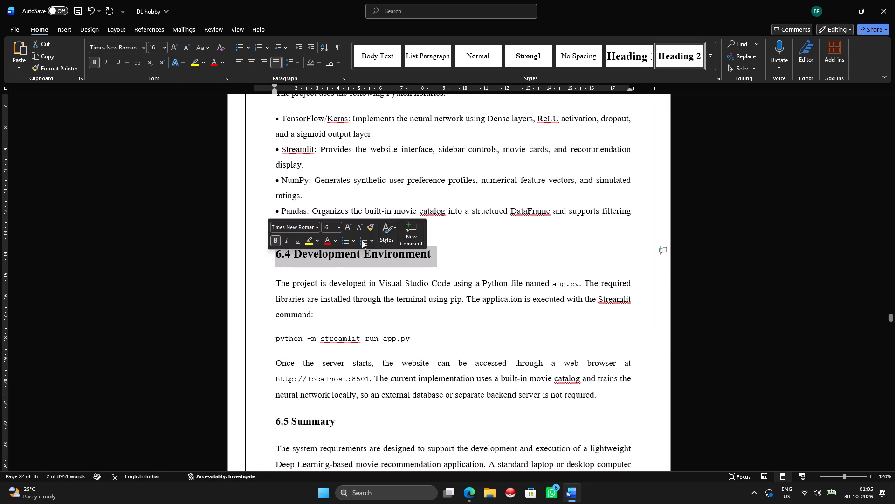
left_click(359, 227)
scroll(348, 262, "up", 6)
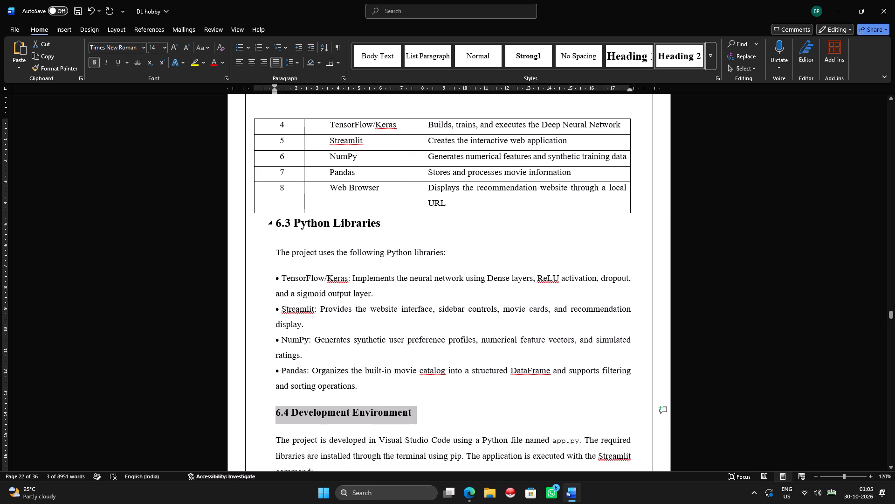
left_click_drag(392, 225, 275, 219)
left_click(365, 195)
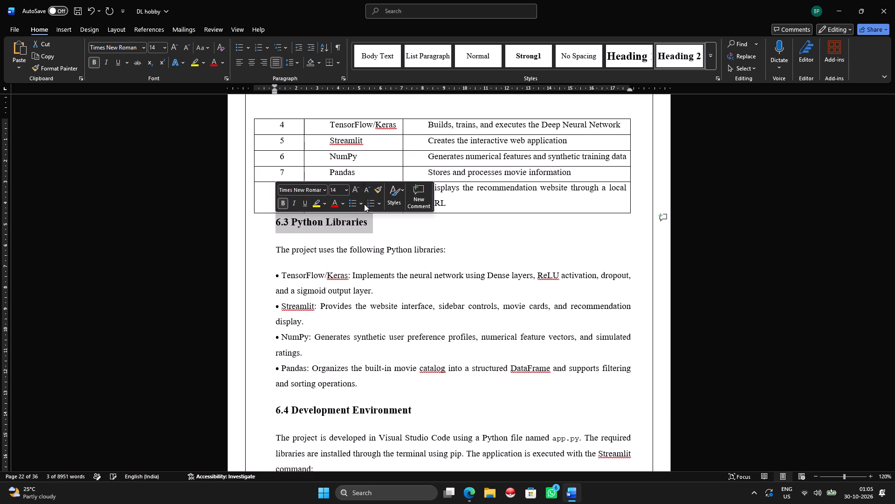
Reduce the 6.2 Software Requirements and 6.1 Hardware Requirements headings to 14 pt.
scroll(363, 245, "up", 15)
left_click_drag(417, 287, 296, 288)
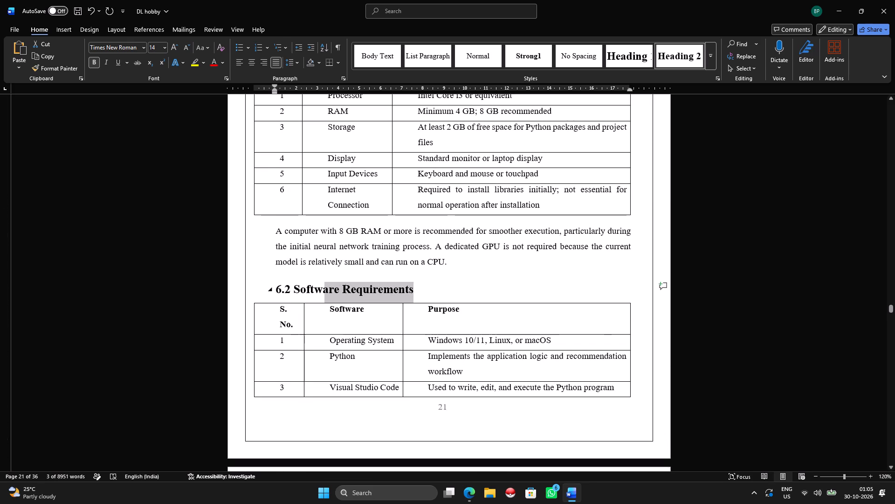
left_click_drag(296, 288, 277, 287)
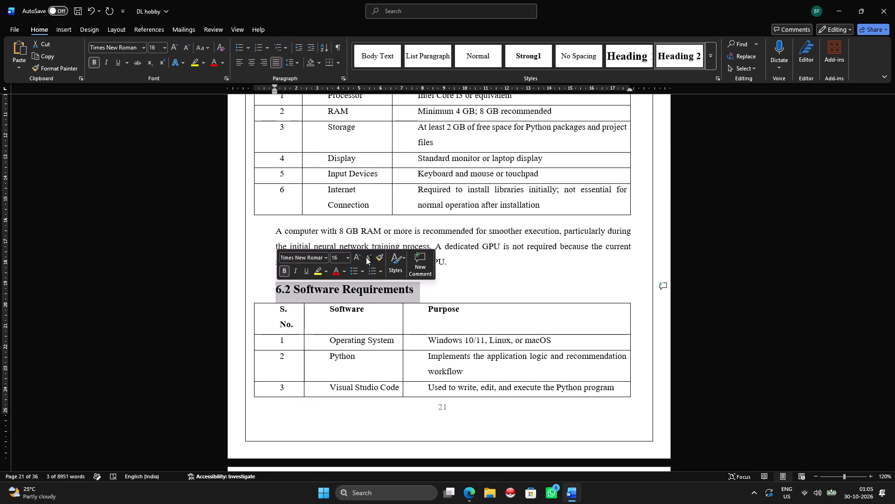
left_click(366, 257)
scroll(359, 271, "up", 8)
left_click_drag(424, 218, 329, 223)
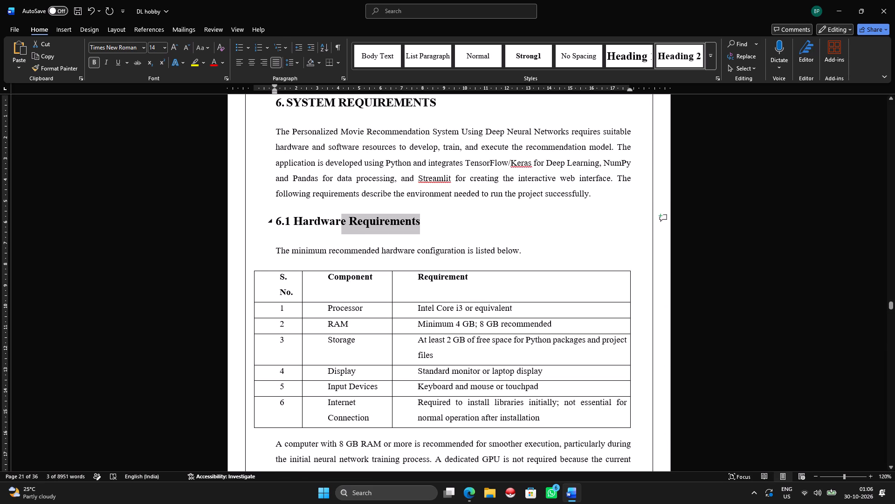
left_click_drag(329, 223, 276, 221)
left_click(366, 192)
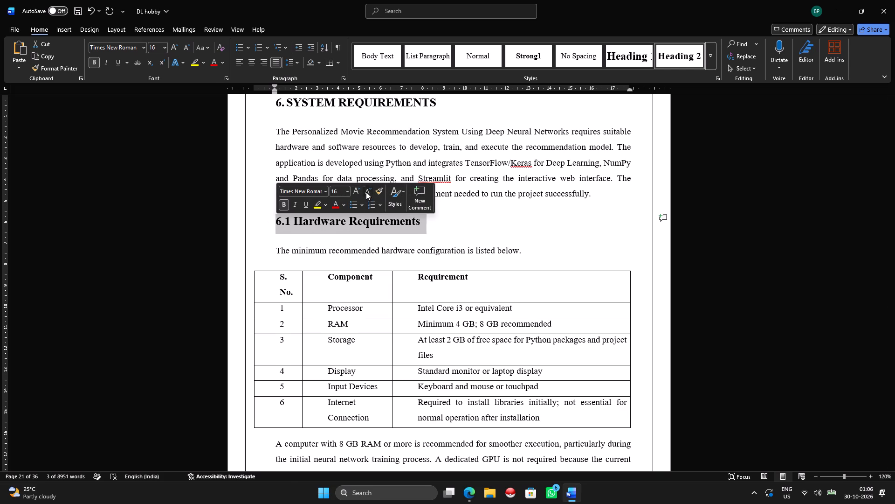
left_click(423, 224)
Move the left border of the hardware table under section 6.1 inward so it lines up with the body text.
scroll(380, 248, "up", 3)
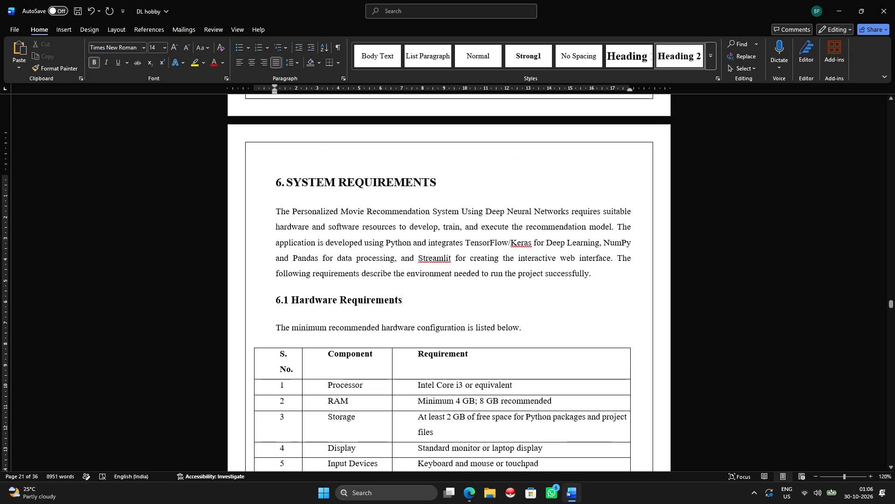
scroll(422, 253, "down", 5)
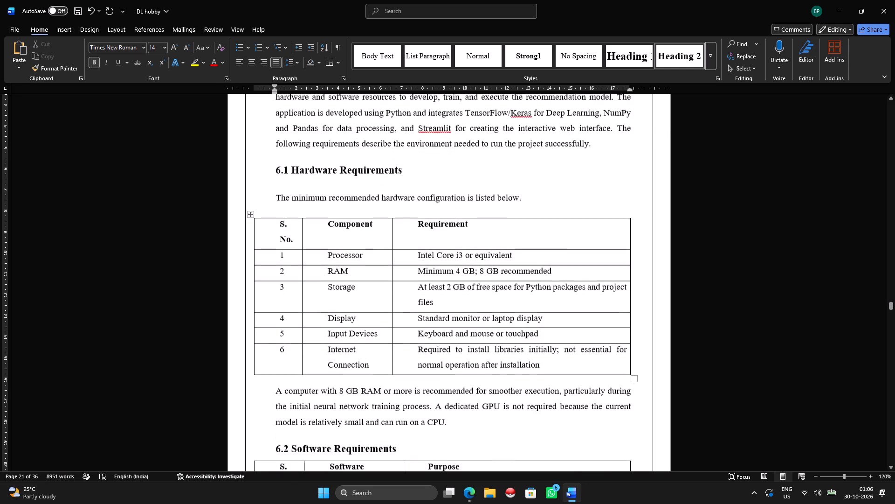
scroll(431, 256, "down", 6)
scroll(416, 264, "up", 5)
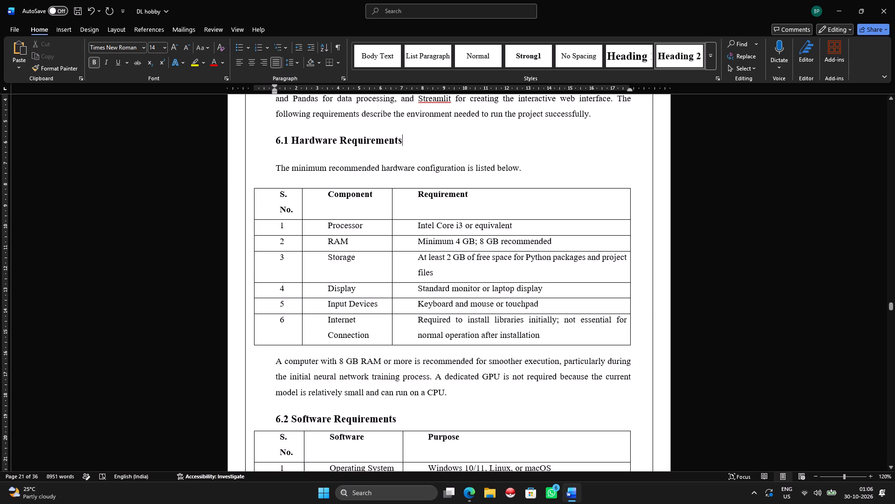
left_click_drag(254, 243, 263, 243)
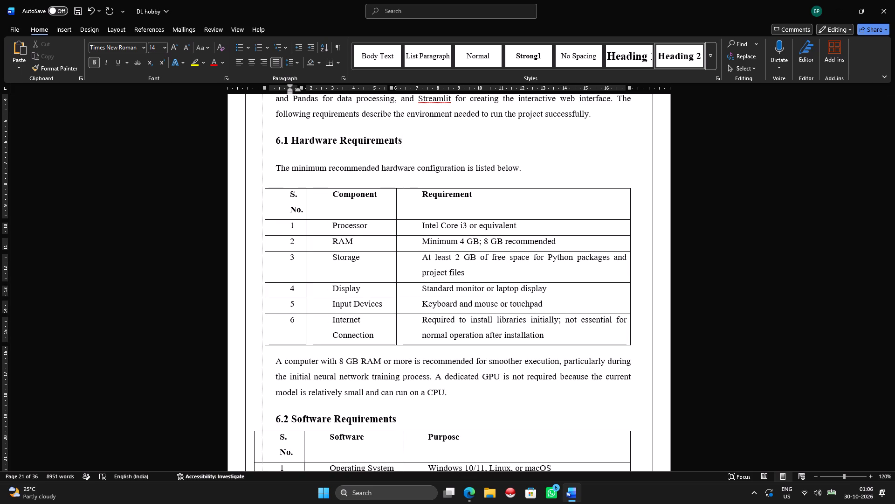
left_click_drag(263, 243, 274, 242)
left_click(260, 269)
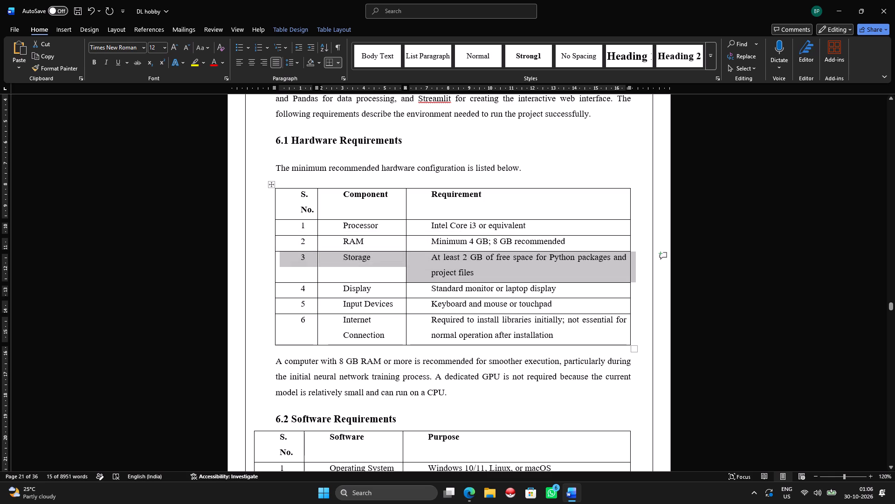
left_click(594, 217)
Align the left border of the software table under section 6.2 with the body text in the same way.
scroll(395, 370, "down", 4)
scroll(287, 373, "down", 2)
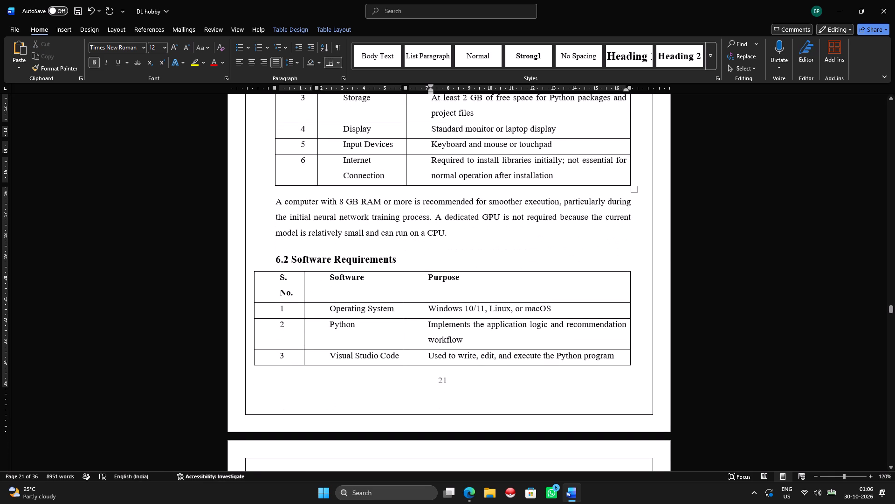
left_click_drag(253, 314, 275, 314)
scroll(366, 378, "down", 13)
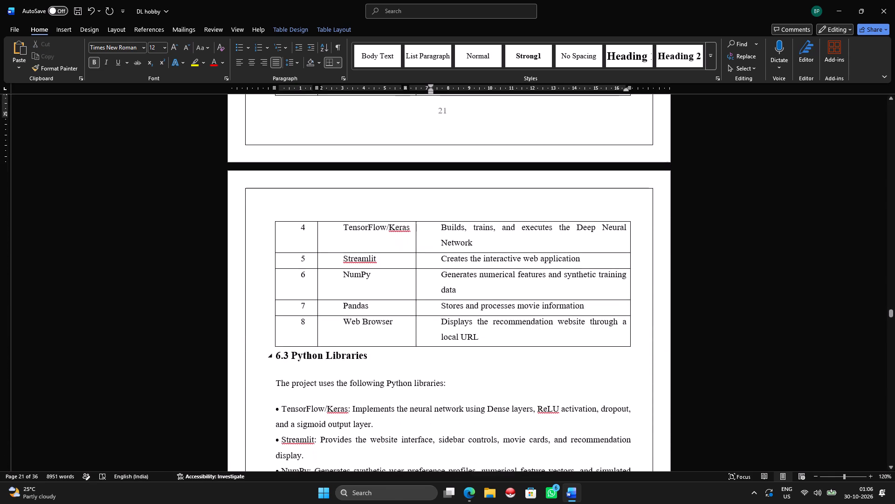
Move the left border of the neural network layer table in section 5.4.5 inward toward the body text's left edge.
scroll(303, 355, "up", 7)
scroll(372, 322, "up", 20)
scroll(372, 322, "up", 3)
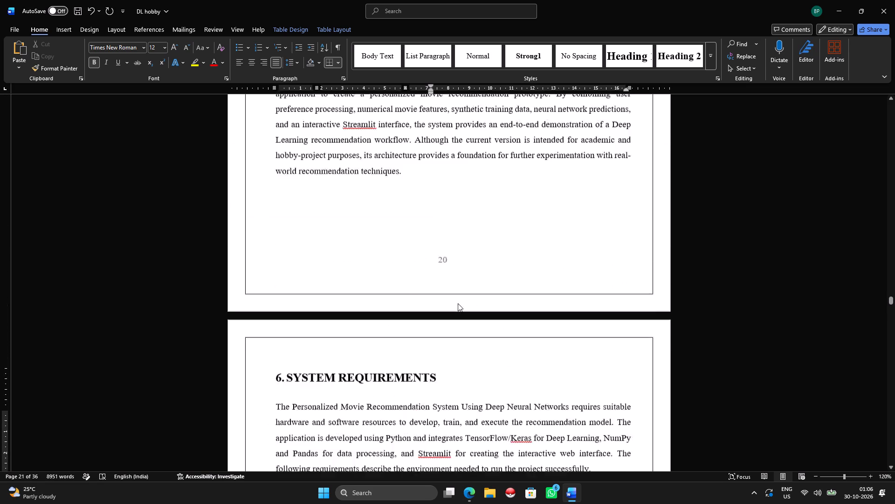
scroll(458, 303, "up", 13)
scroll(472, 303, "up", 20)
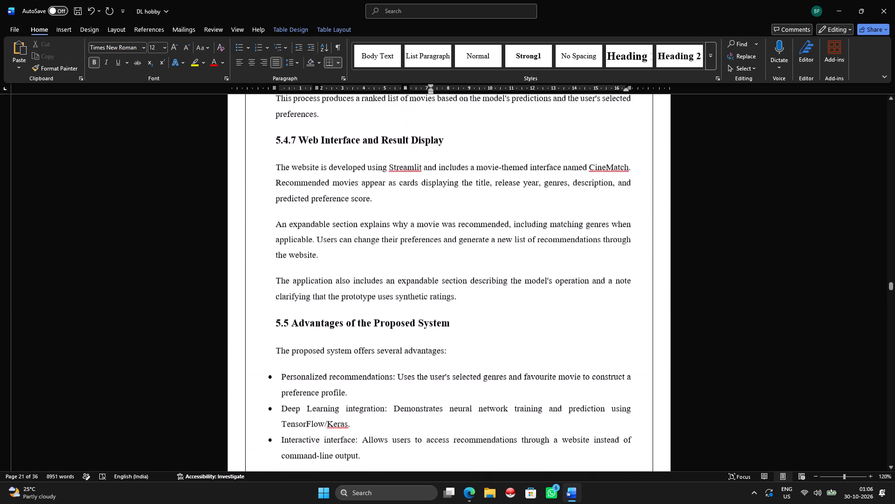
scroll(390, 323, "up", 20)
scroll(390, 323, "up", 5)
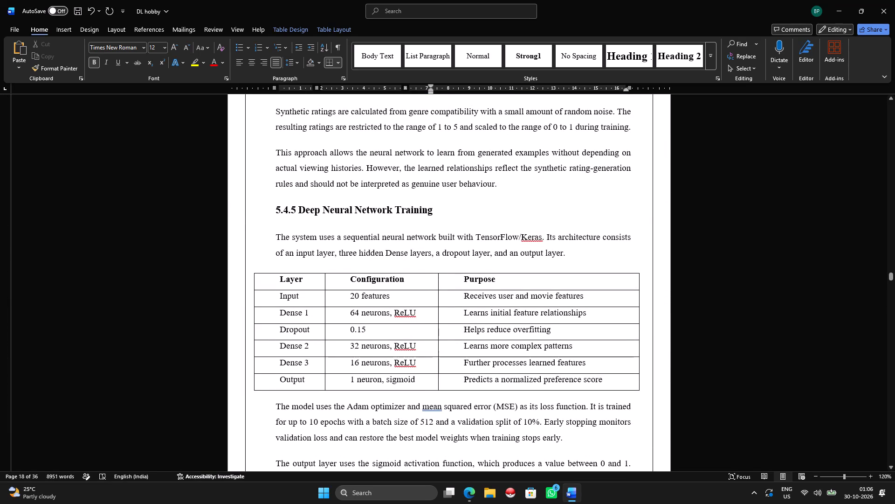
left_click_drag(255, 302, 266, 301)
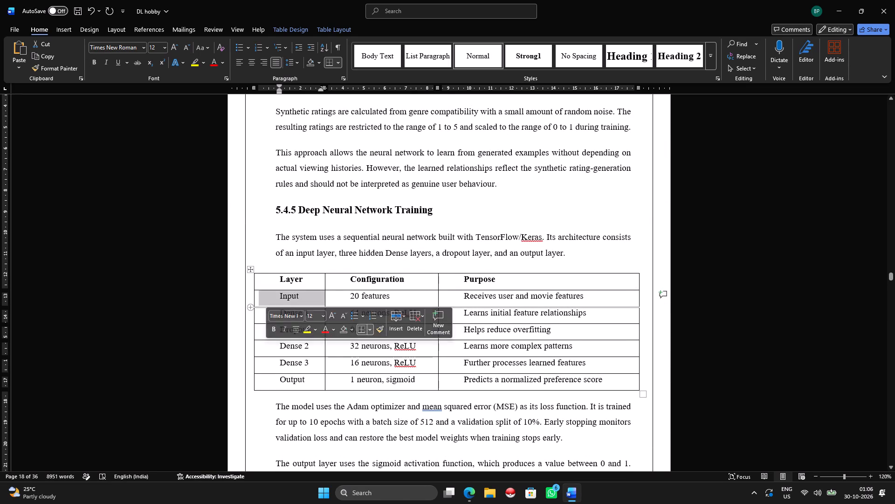
left_click(253, 301)
left_click_drag(254, 297, 272, 297)
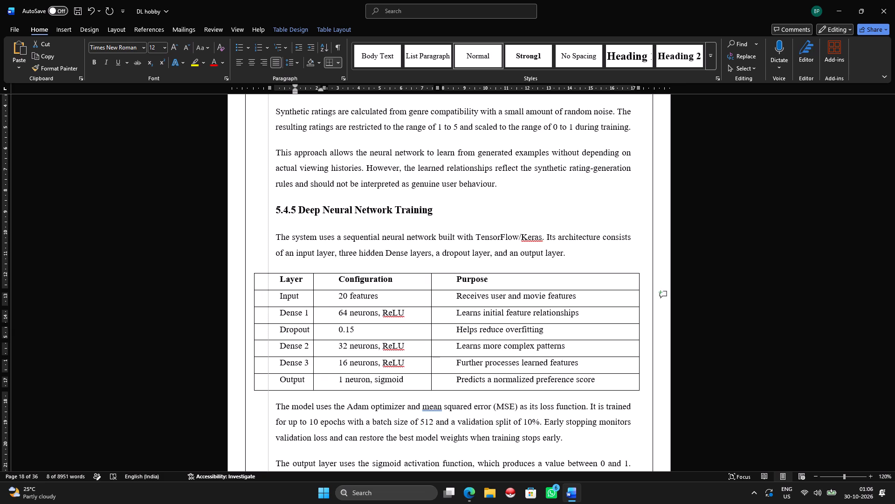
left_click_drag(272, 297, 274, 297)
left_click(249, 361)
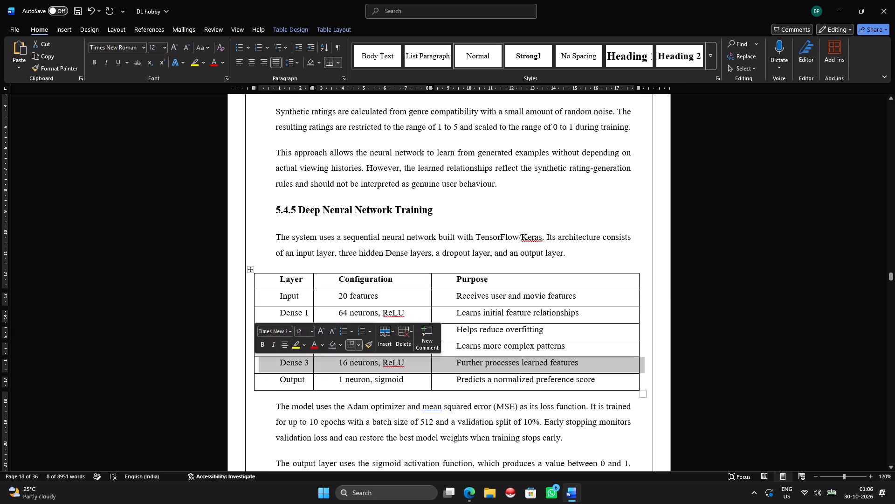
left_click(250, 410)
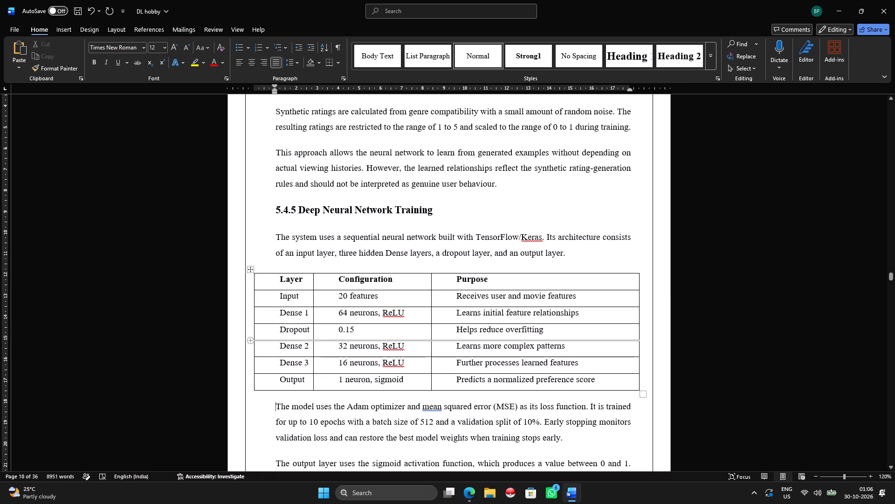
left_click_drag(254, 344, 270, 343)
left_click(258, 401)
Add an empty line after the last paragraph of section 6.4 to push the 6.5 Summary heading onto the next page.
scroll(511, 390, "down", 11)
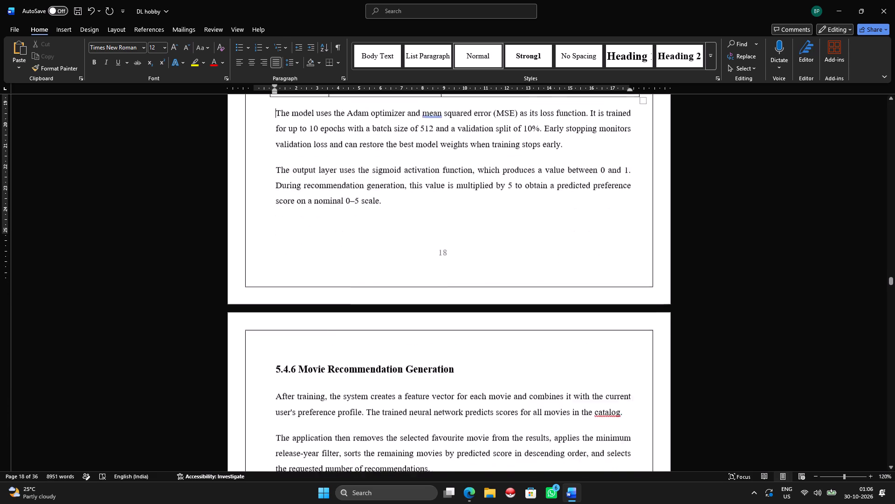
scroll(507, 376, "down", 20)
scroll(507, 376, "down", 20)
scroll(507, 376, "down", 15)
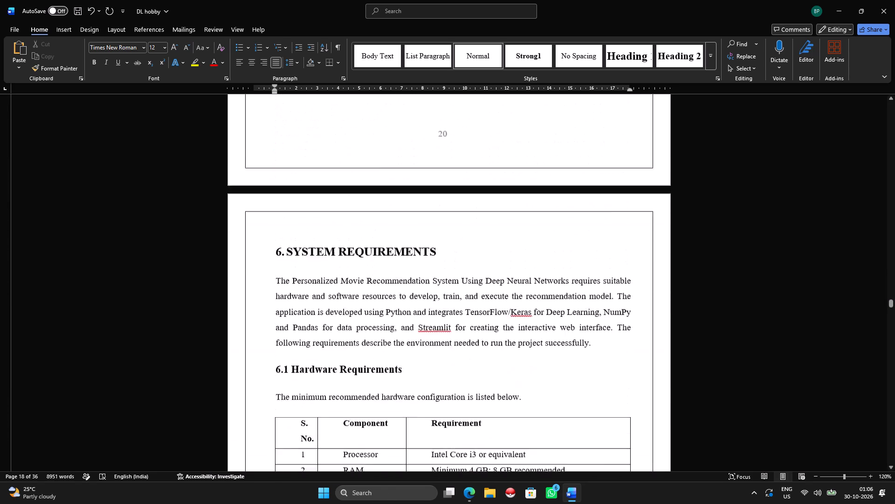
scroll(497, 380, "down", 7)
scroll(497, 378, "down", 20)
scroll(497, 378, "down", 1)
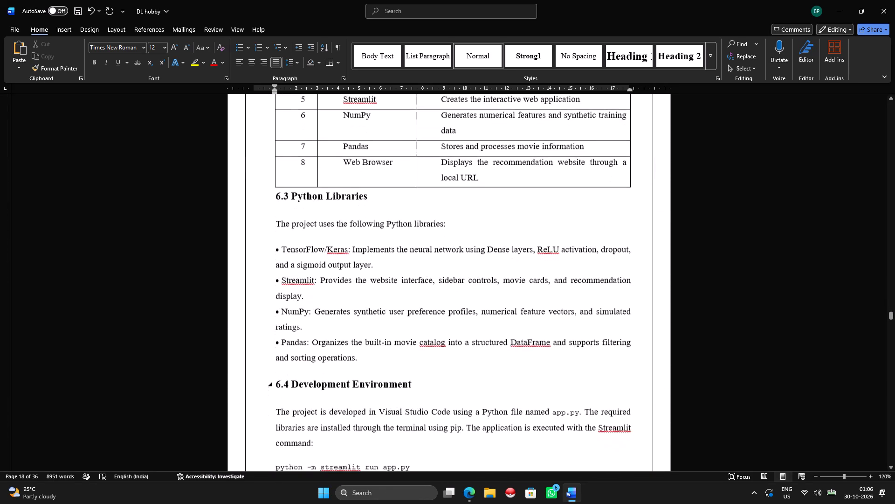
scroll(503, 374, "up", 11)
scroll(537, 357, "down", 10)
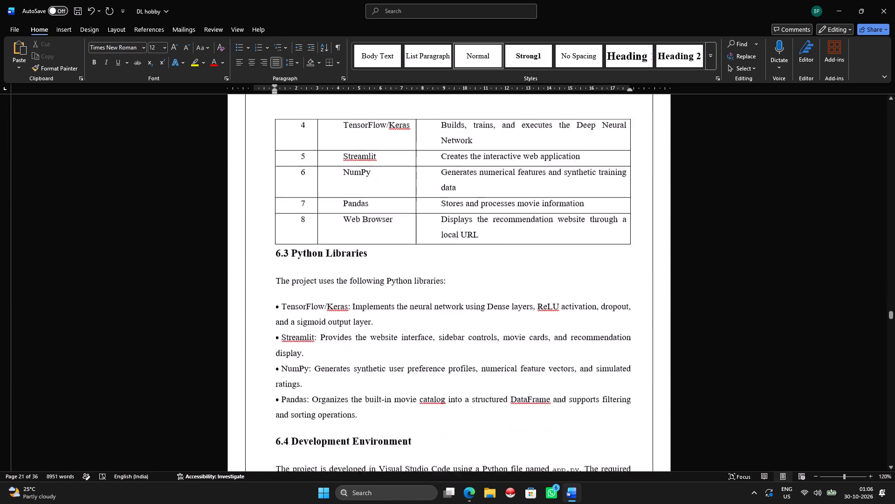
scroll(537, 358, "down", 19)
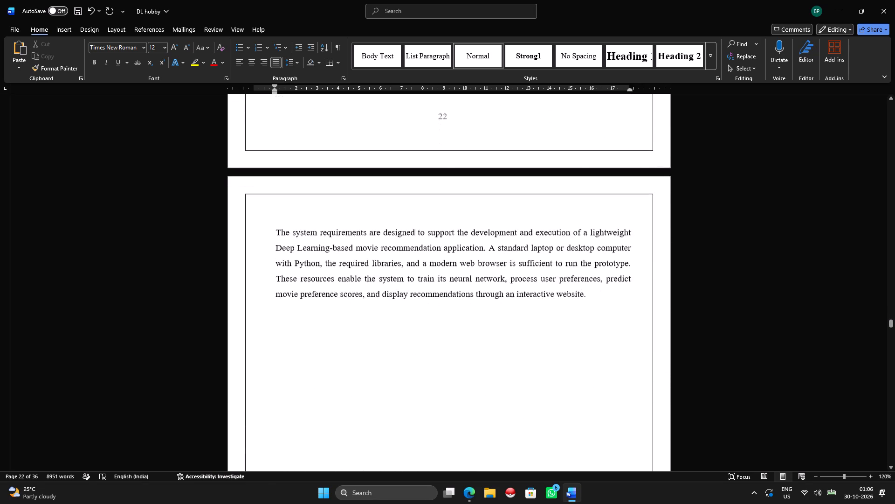
scroll(538, 361, "up", 8)
left_click(615, 255)
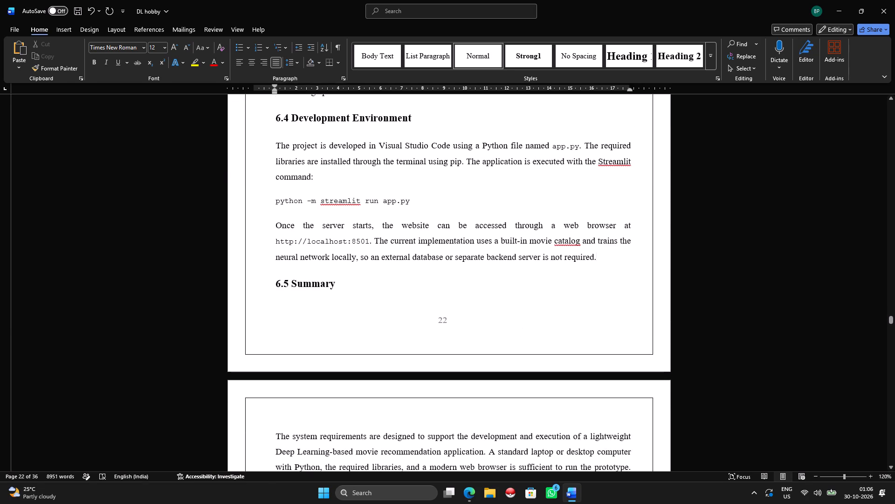
key("Return")
scroll(618, 252, "down", 9)
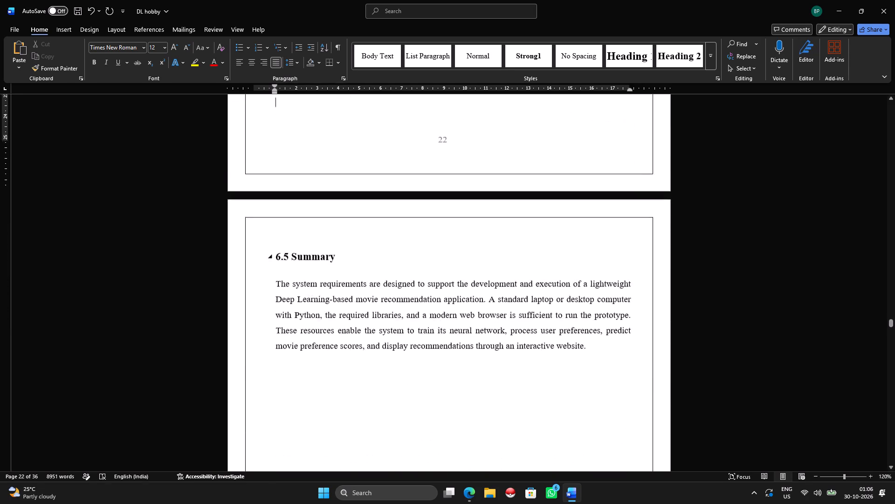
scroll(626, 252, "down", 19)
scroll(440, 360, "down", 6)
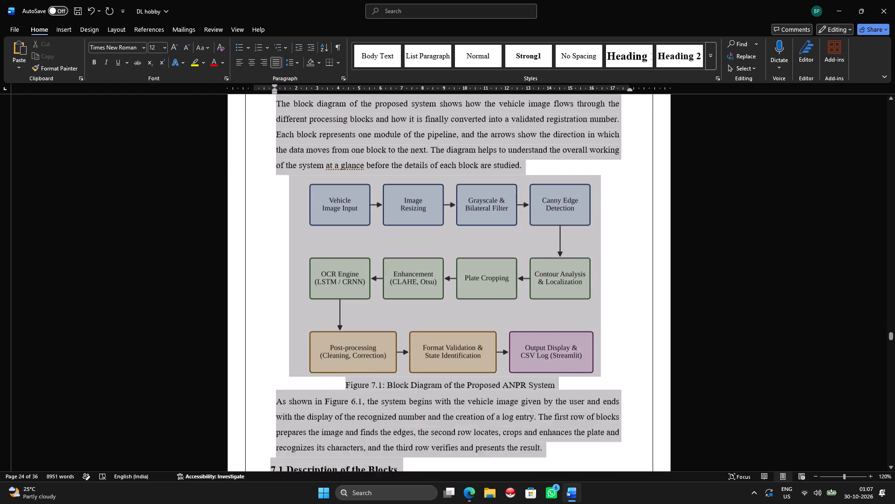
left_click_drag(456, 503, 461, 497)
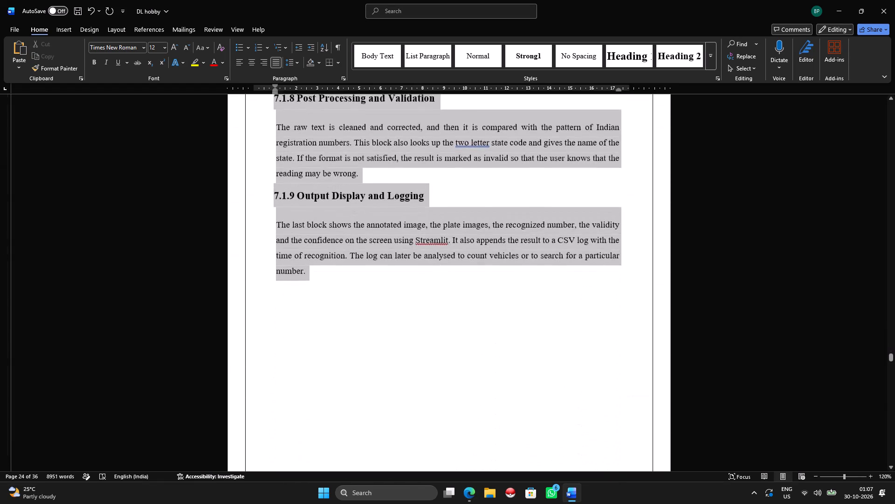
left_click_drag(461, 497, 513, 262)
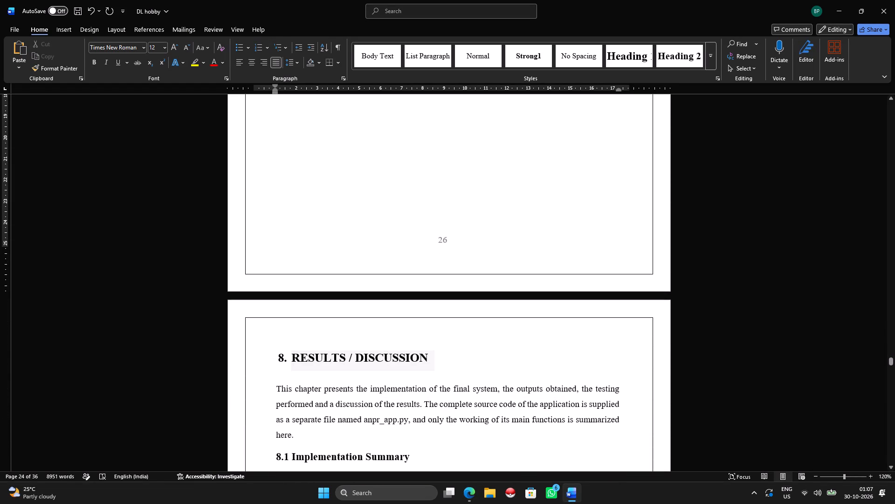
left_click_drag(513, 262, 533, 239)
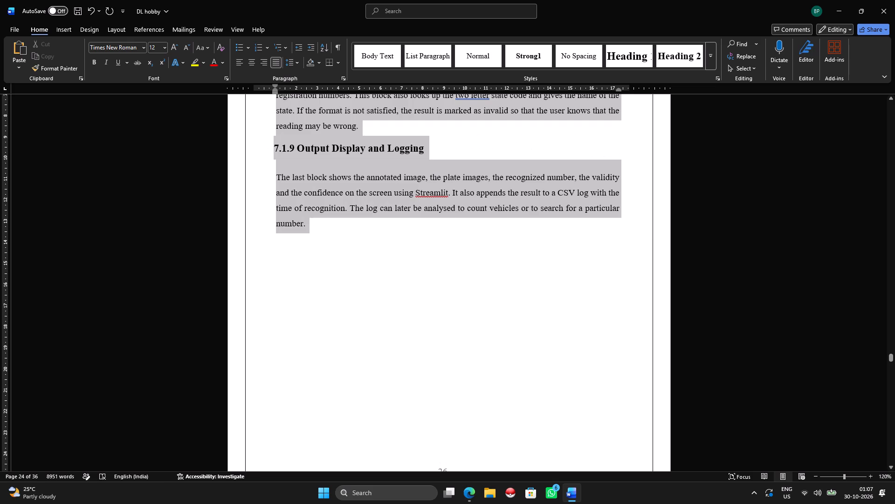
left_click_drag(533, 239, 534, 240)
key("BackSpace")
Paste the copied block diagram text on a new line under the 7. BLOCK DIAGRAM heading, merging the formatting.
scroll(517, 225, "up", 11)
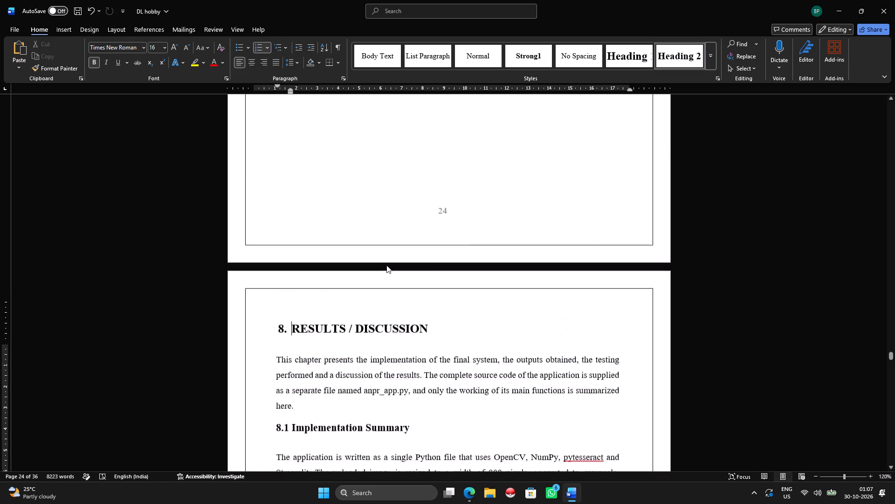
scroll(386, 265, "up", 16)
left_click(290, 219)
left_click(409, 195)
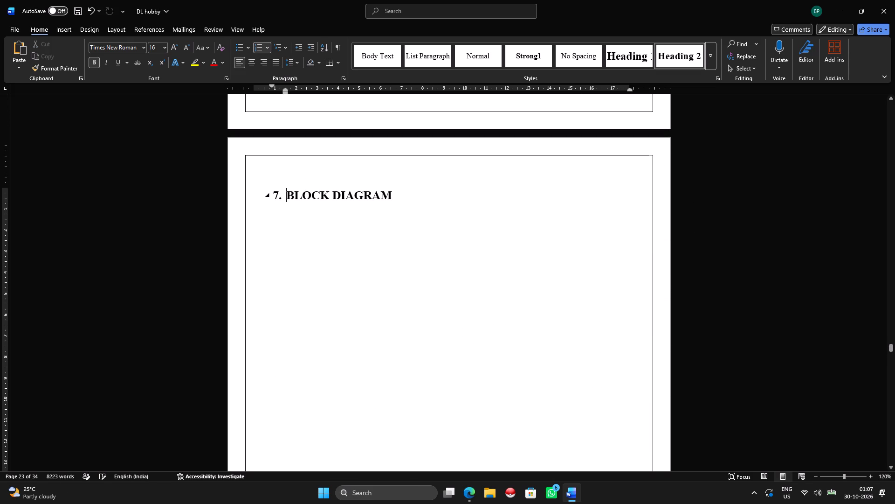
key("Return")
key("Tab")
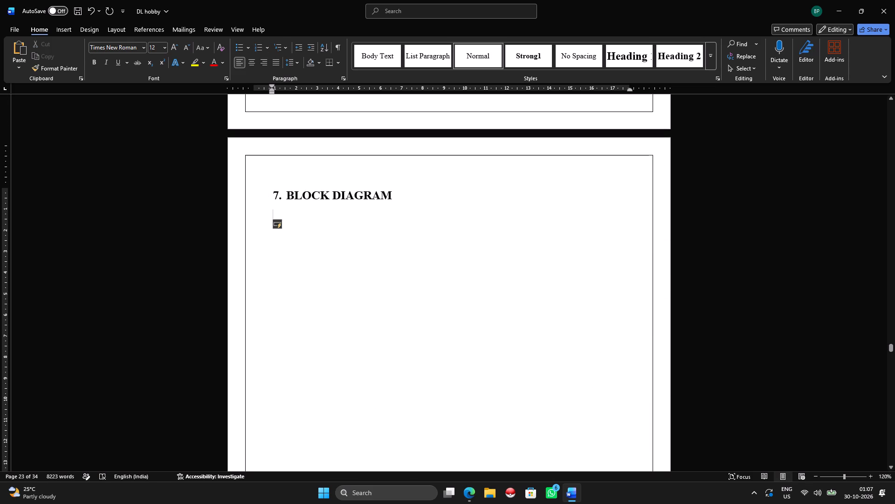
right_click(310, 214)
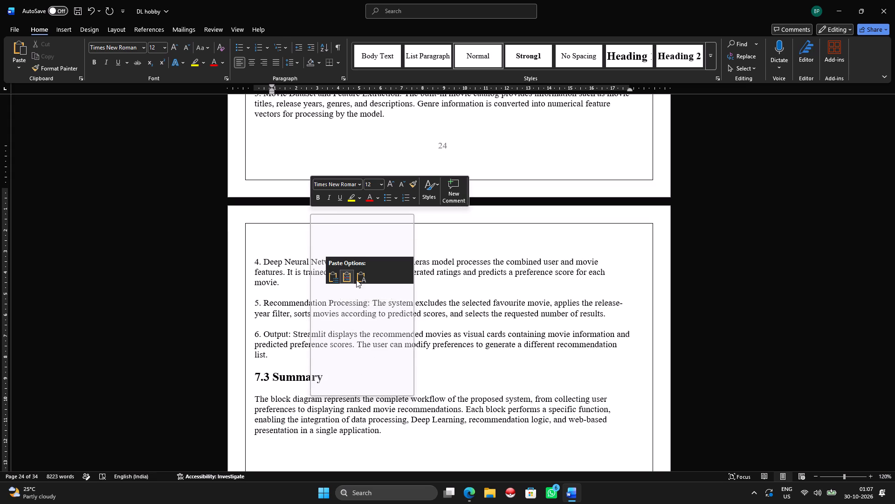
left_click(348, 278)
scroll(325, 308, "up", 18)
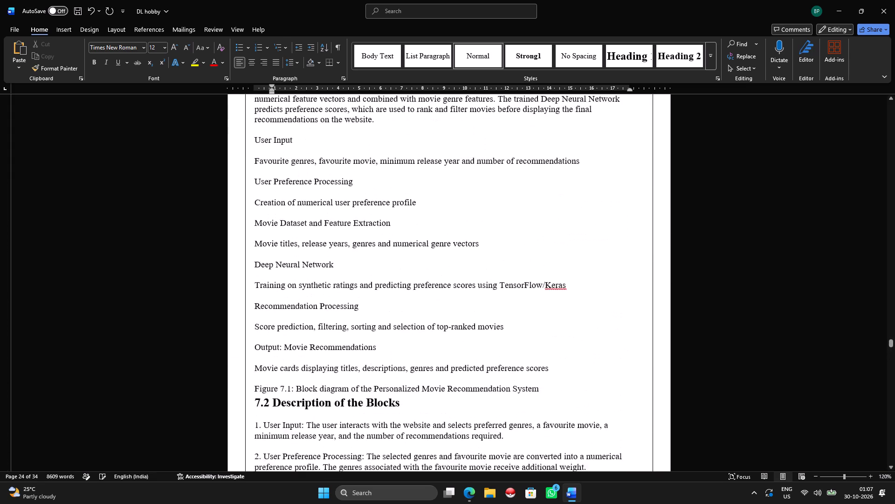
scroll(325, 274, "up", 10)
scroll(322, 265, "down", 7)
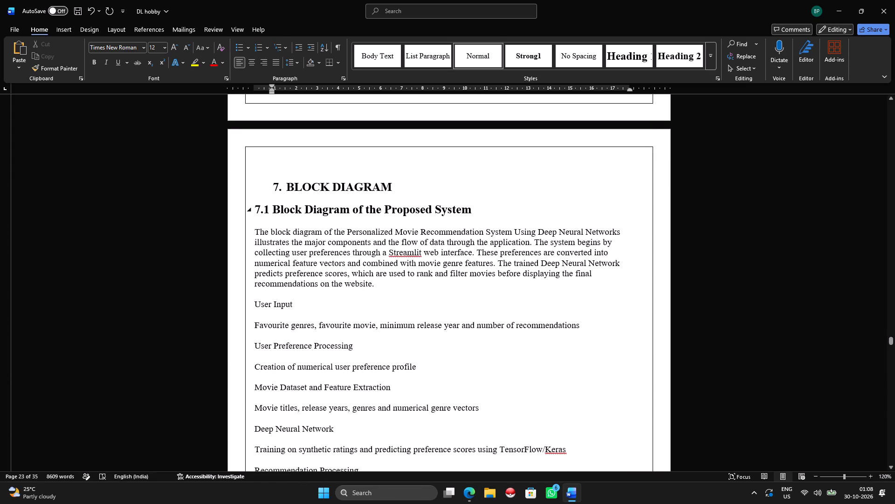
Indent all the pasted chapter 7 text, from the 7.1 heading through the 7.3 Summary paragraph, to about 1 cm on every line.
left_click_drag(257, 211, 444, 454)
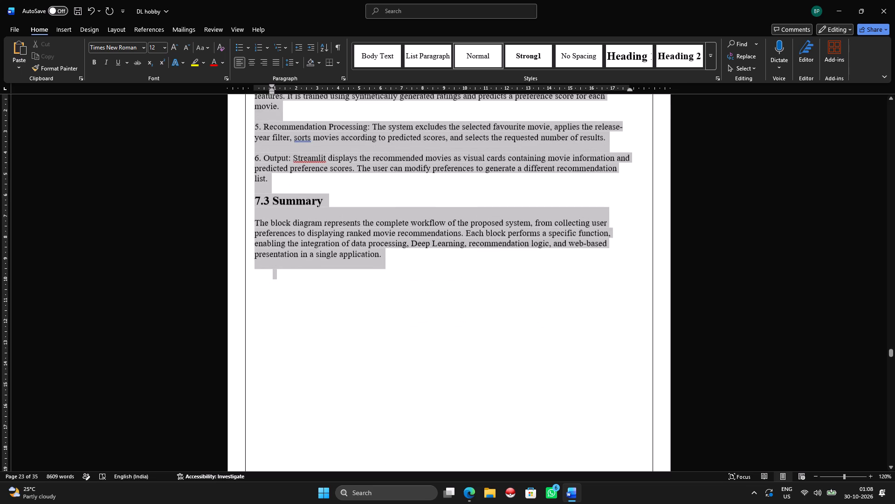
left_click_drag(444, 454, 498, 242)
scroll(433, 283, "up", 13)
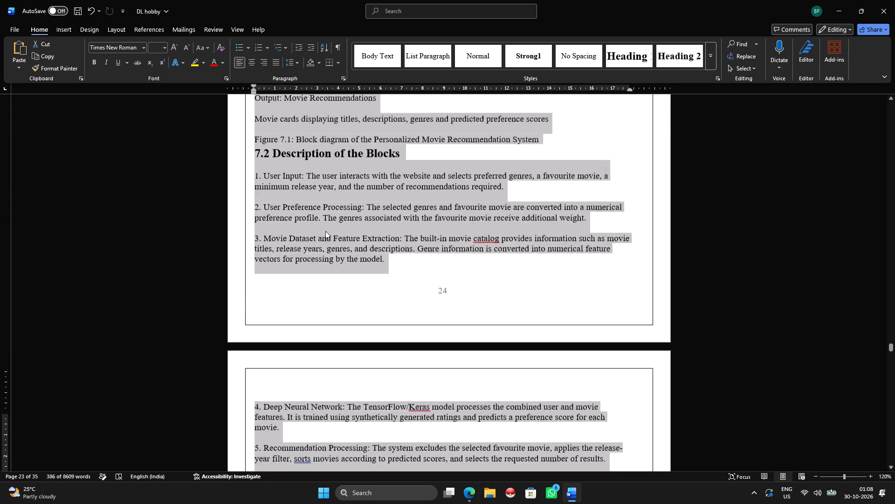
scroll(325, 231, "up", 18)
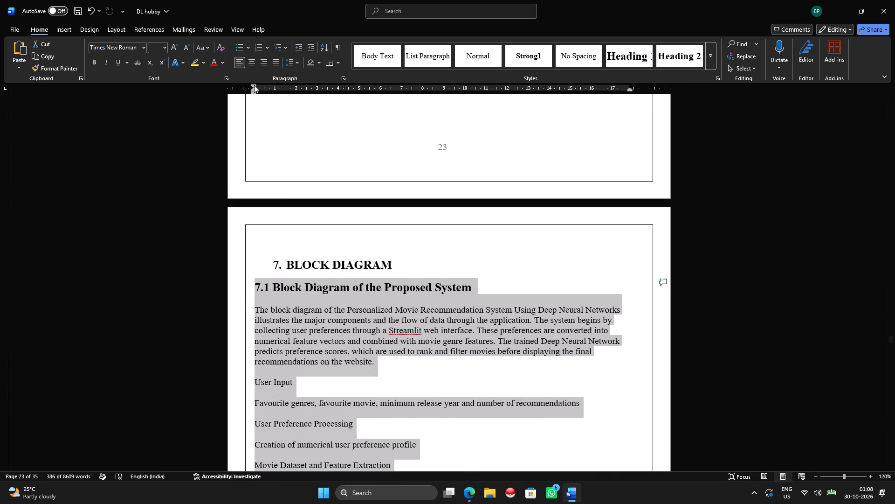
left_click_drag(254, 85, 268, 85)
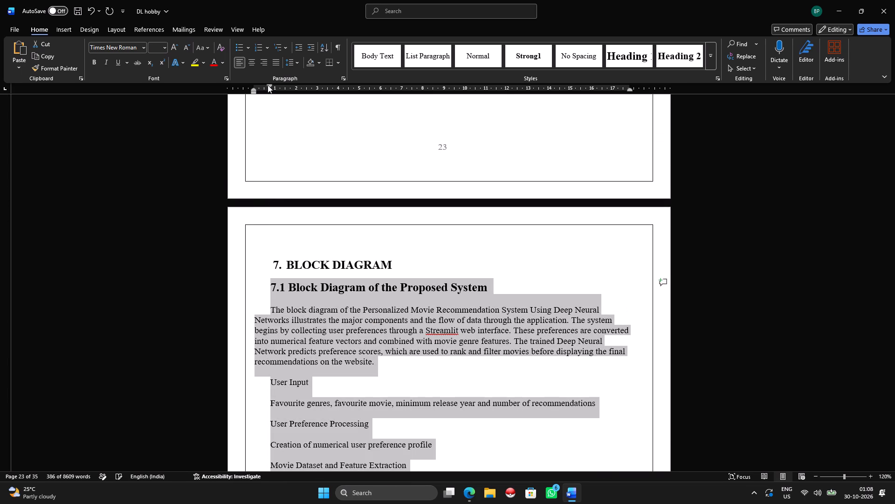
left_click_drag(254, 88, 268, 88)
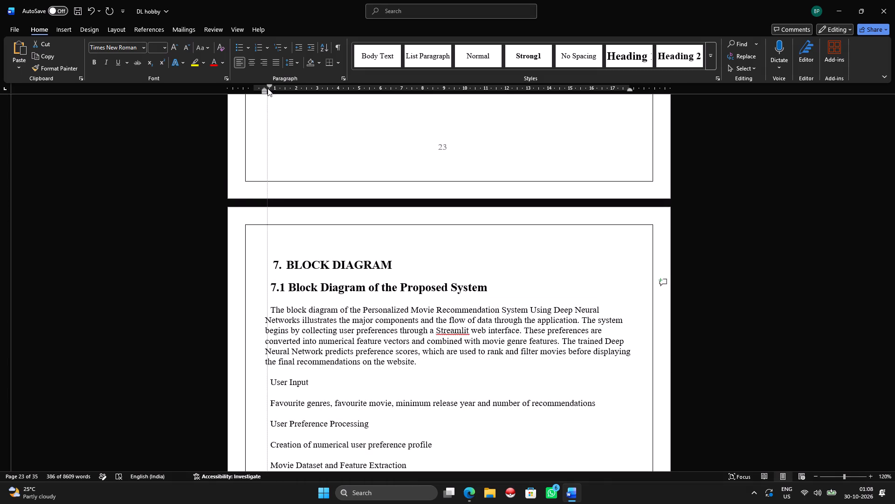
left_click_drag(268, 88, 268, 88)
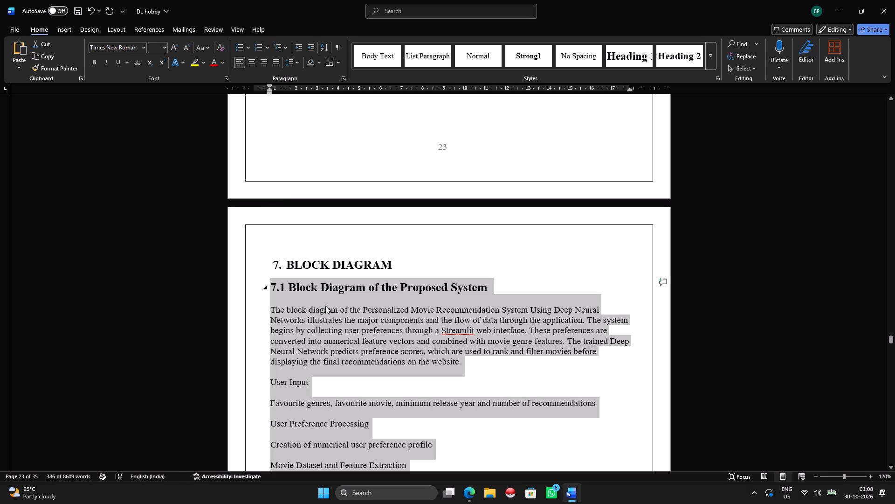
left_click_drag(268, 84, 274, 84)
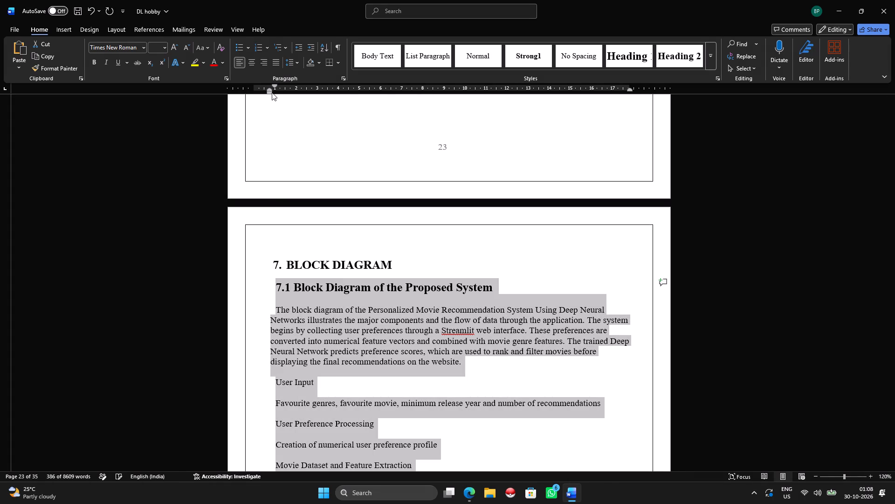
left_click_drag(268, 88, 273, 88)
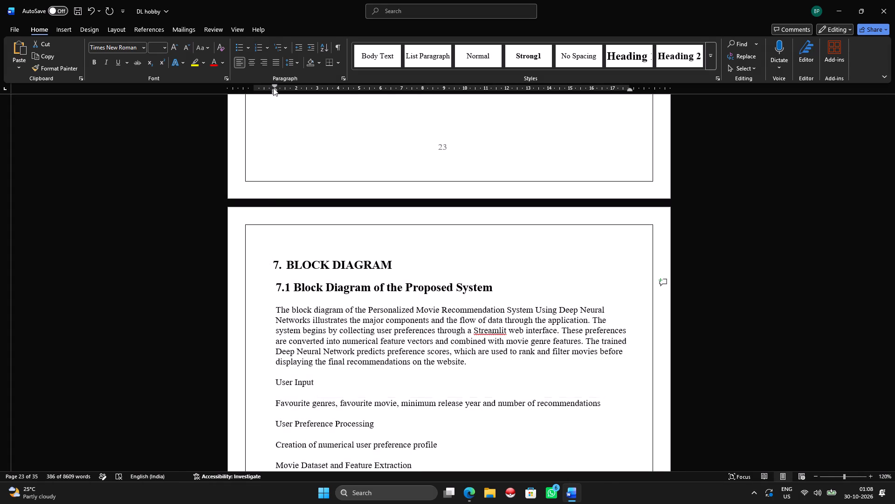
Justify the pasted chapter 7 text and set its line spacing to 1.5.
left_click(275, 64)
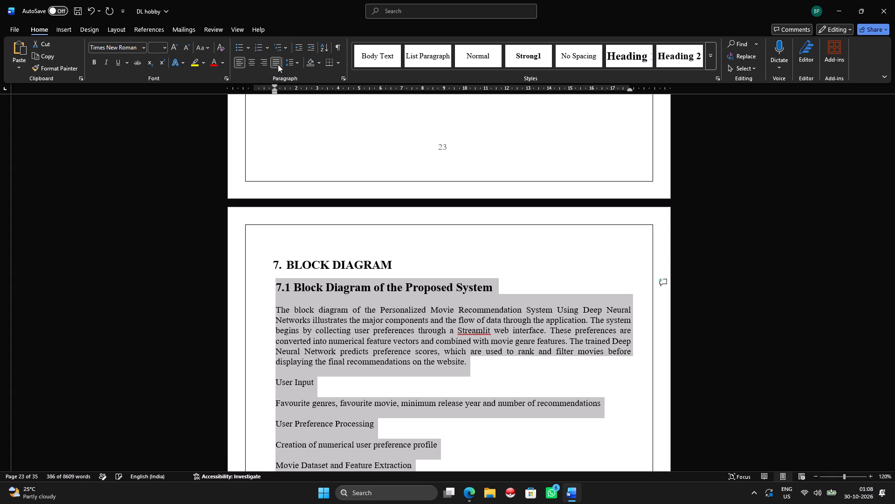
left_click(299, 64)
left_click(307, 101)
scroll(371, 337, "down", 3)
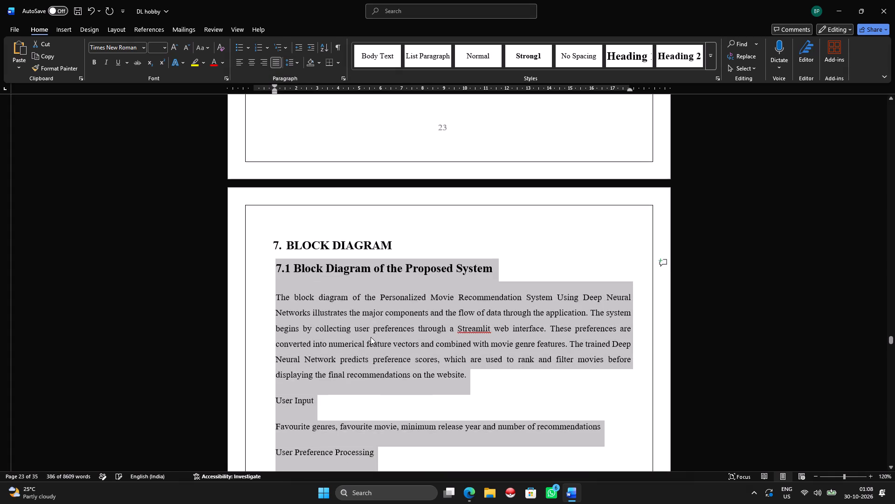
scroll(371, 337, "down", 3)
left_click(353, 261)
Move the first-line indent of the 7. BLOCK DIAGRAM heading to about 1 cm, aligning its number with the 7.1 heading.
left_click(496, 126)
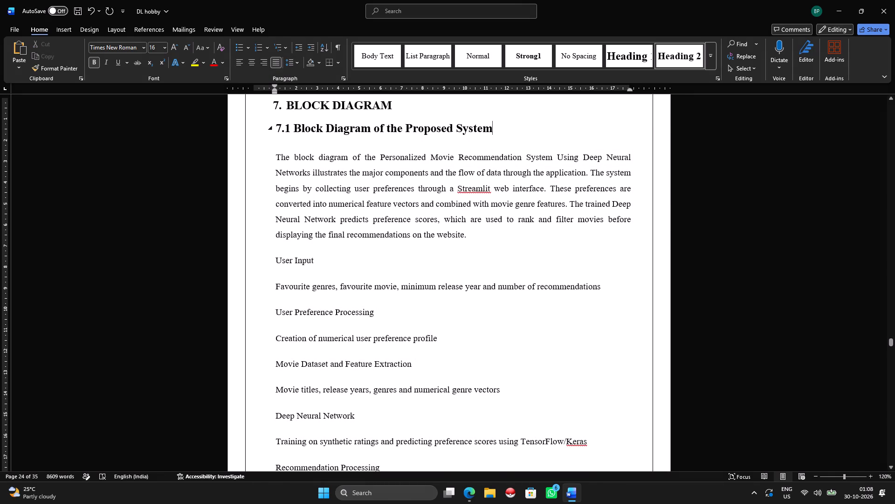
left_click(275, 106)
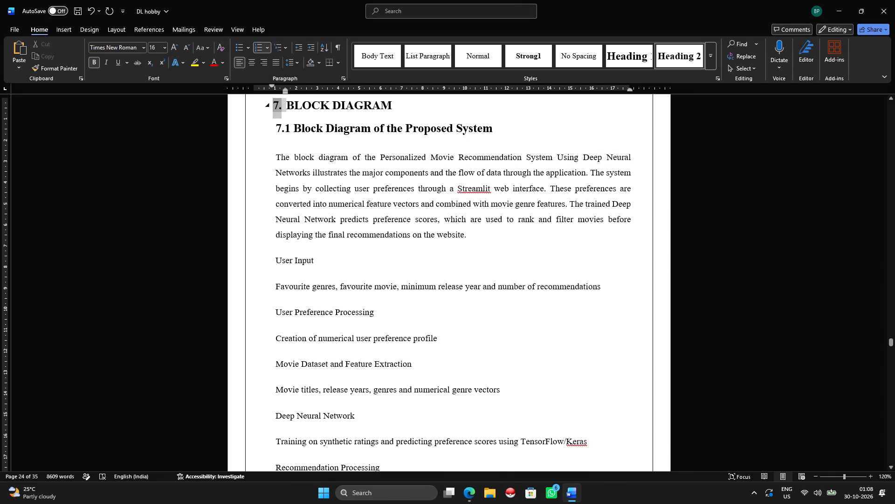
left_click(493, 130)
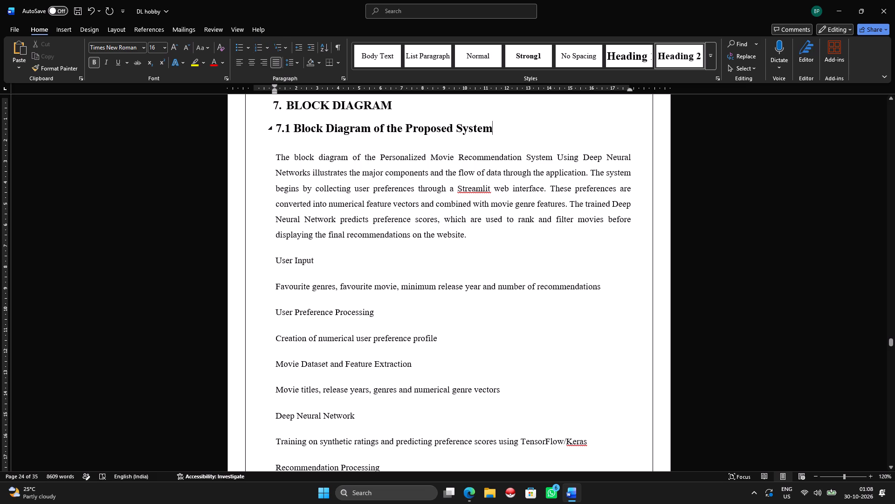
scroll(346, 201, "up", 4)
left_click(276, 209)
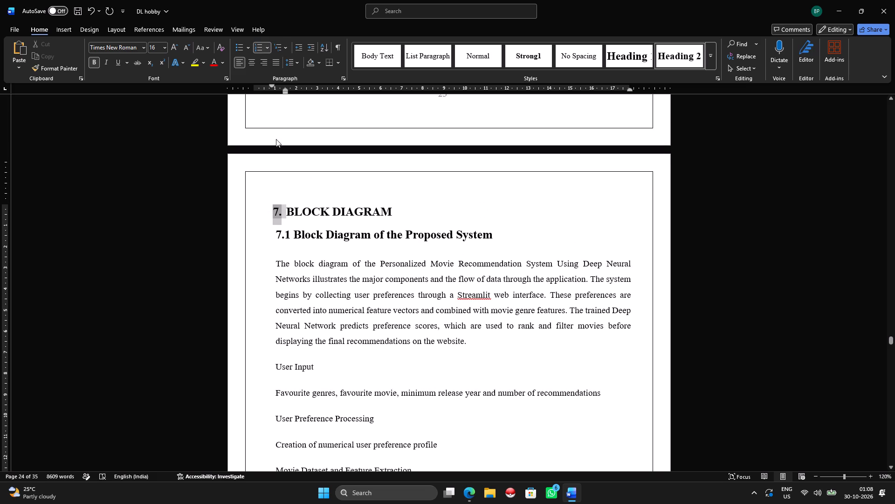
left_click_drag(272, 86, 277, 86)
left_click(443, 210)
Reduce the font size of the 7.1 Block Diagram of the Proposed System heading by one increment.
scroll(447, 242, "down", 3)
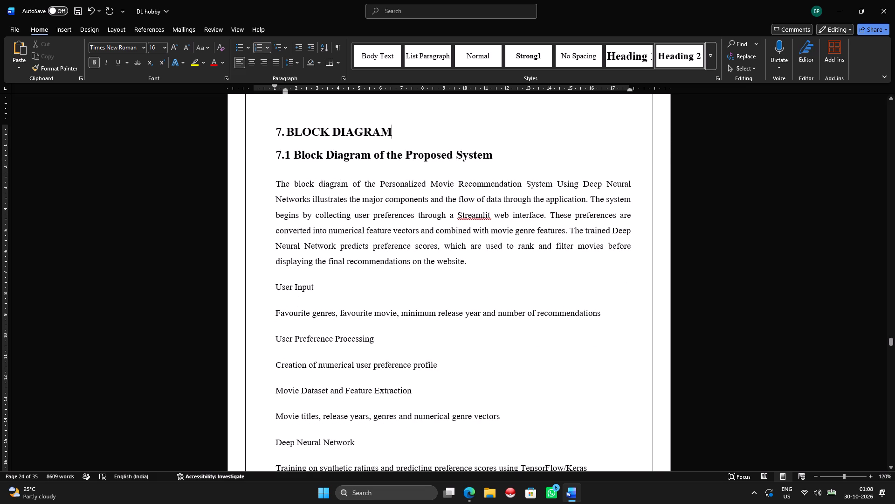
left_click_drag(494, 158, 270, 162)
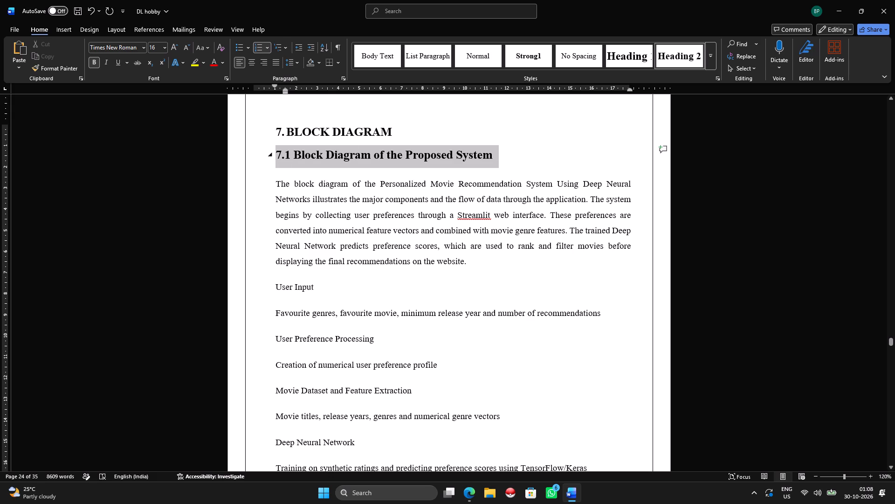
left_click_drag(270, 162, 263, 160)
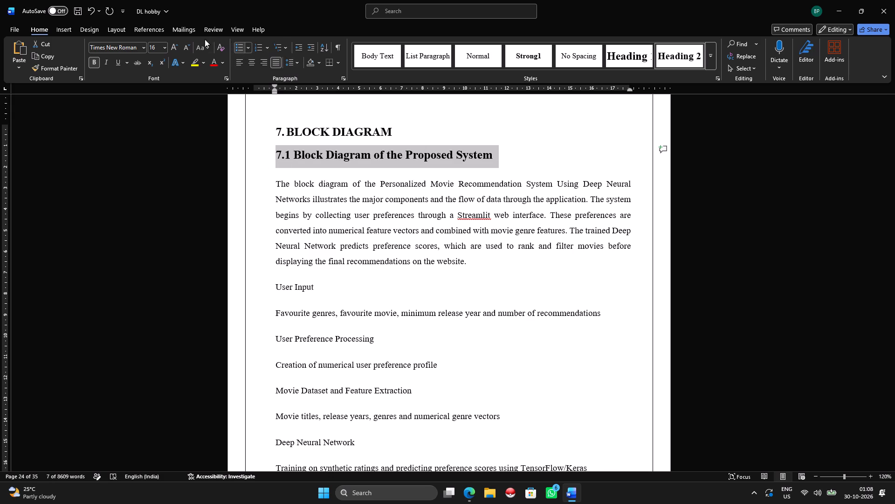
left_click(191, 45)
left_click(333, 237)
scroll(327, 273, "up", 1)
Reduce the 7.2 Description of the Blocks heading to font size 14.
scroll(326, 288, "down", 6)
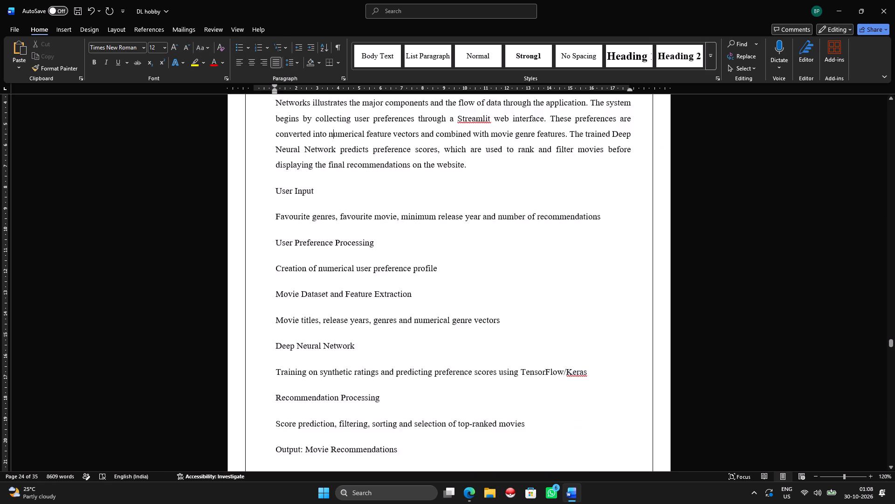
scroll(326, 293, "down", 7)
left_click_drag(425, 295, 263, 294)
left_click(356, 263)
left_click(388, 303)
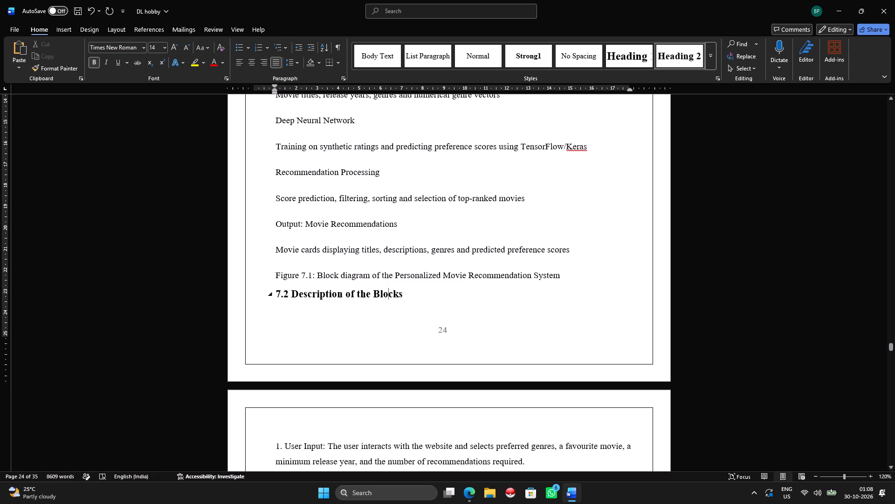
Insert two blank lines after the Figure 7.1 caption, pushing the 7.2 heading onto the next page.
left_click(577, 280)
key("Return")
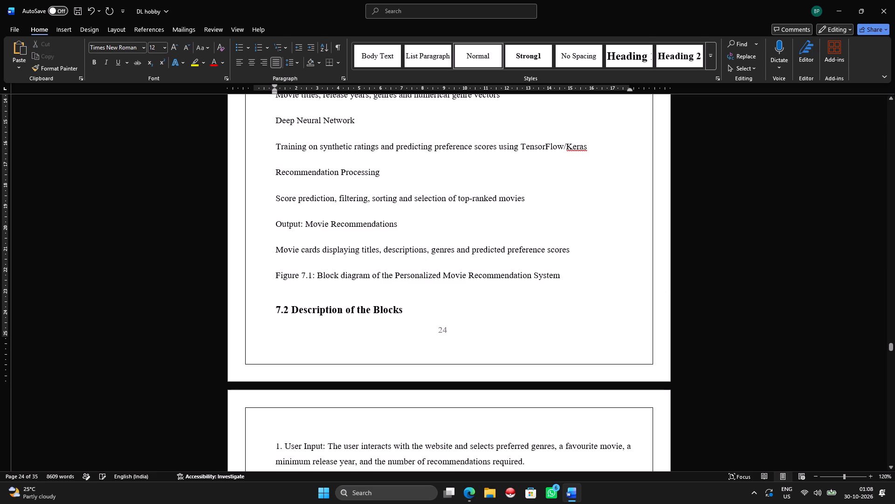
key("Return")
Reduce the 7.3 Summary heading to font size 14.
scroll(884, 88, "down", 14)
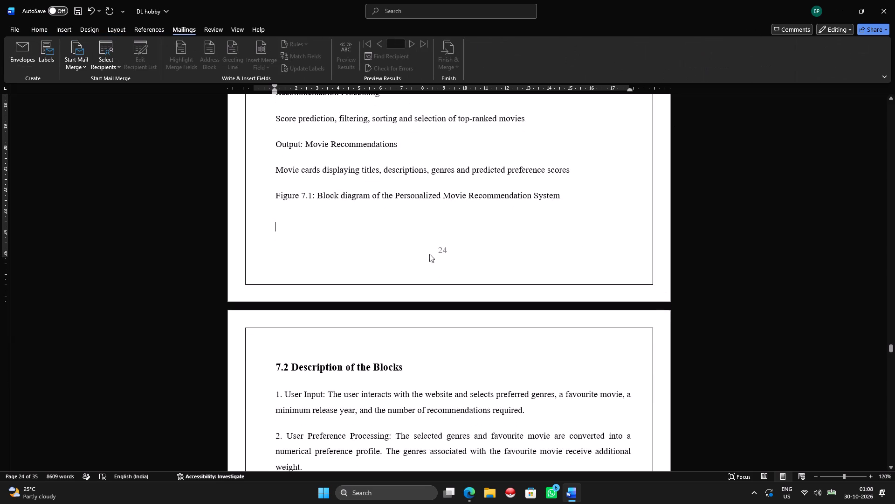
scroll(313, 254, "down", 2)
left_click(30, 26)
scroll(405, 259, "down", 3)
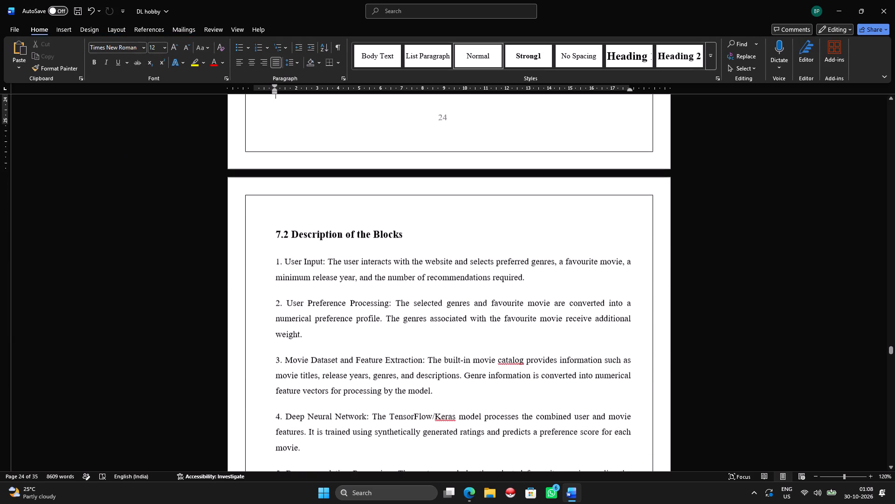
scroll(353, 259, "down", 9)
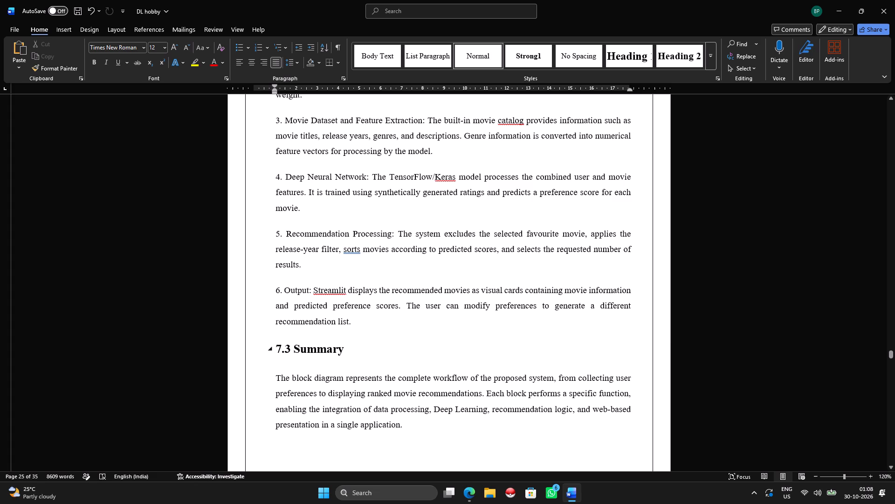
left_click_drag(356, 342, 271, 342)
left_click(366, 315)
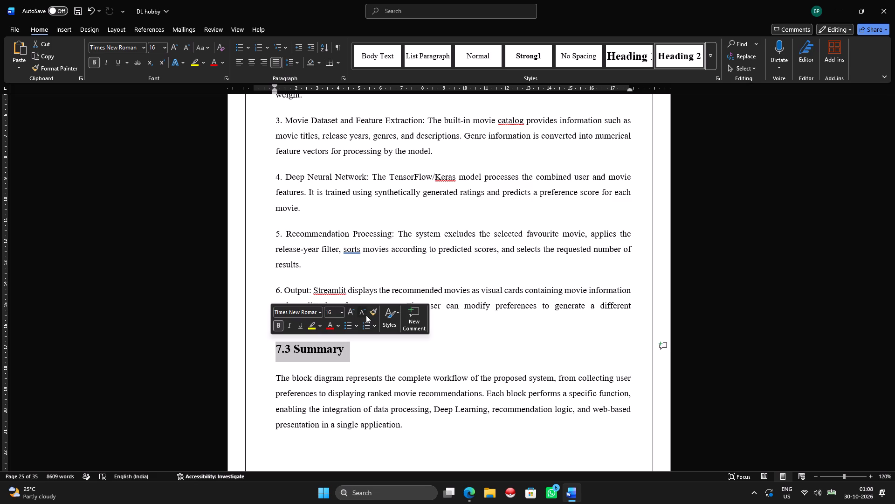
left_click(370, 353)
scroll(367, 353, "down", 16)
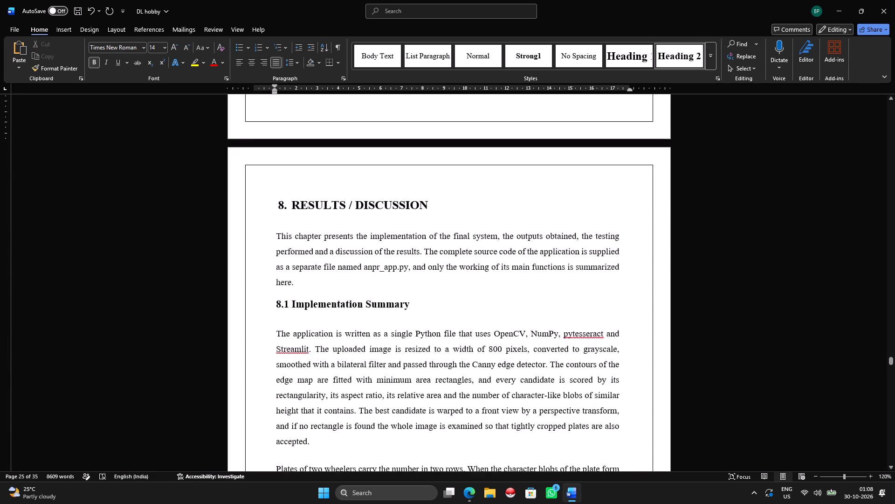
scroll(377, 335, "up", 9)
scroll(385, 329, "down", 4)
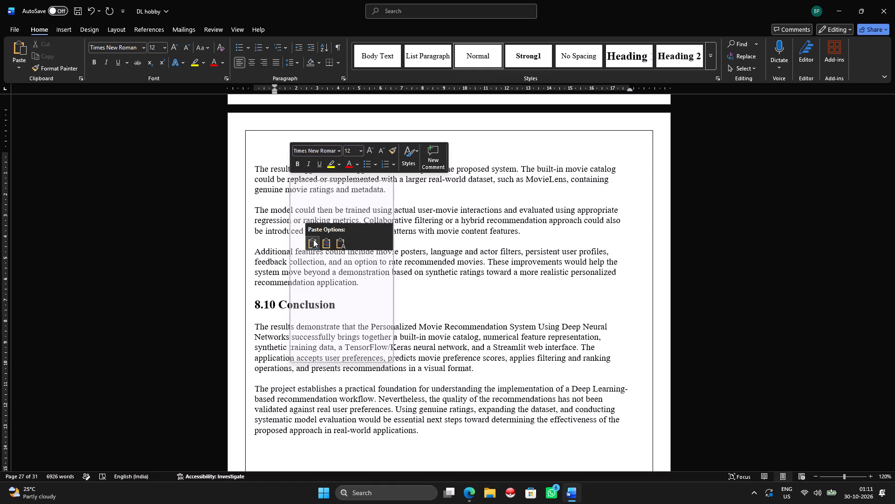
left_click(313, 239)
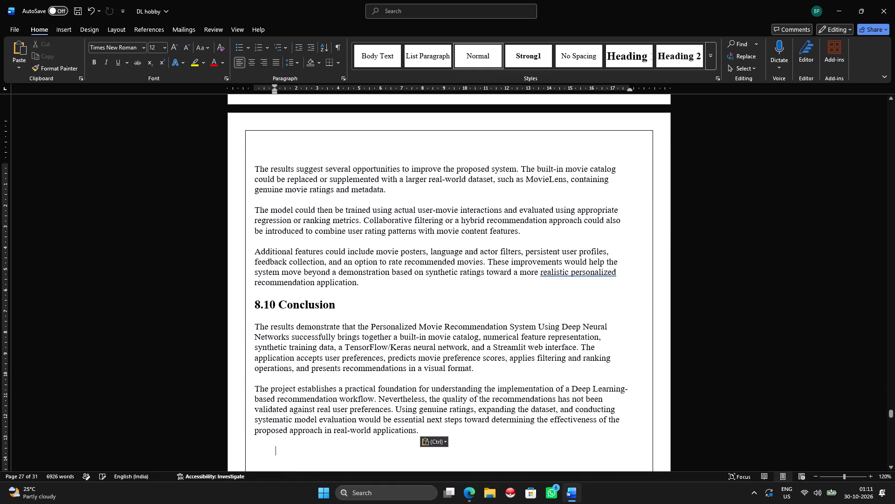
Indent all lines of the pasted chapter 8 text, from 8.1 Introduction through 8.10 Conclusion, to the 1 mark on the ruler.
left_click_drag(434, 427, 304, 53)
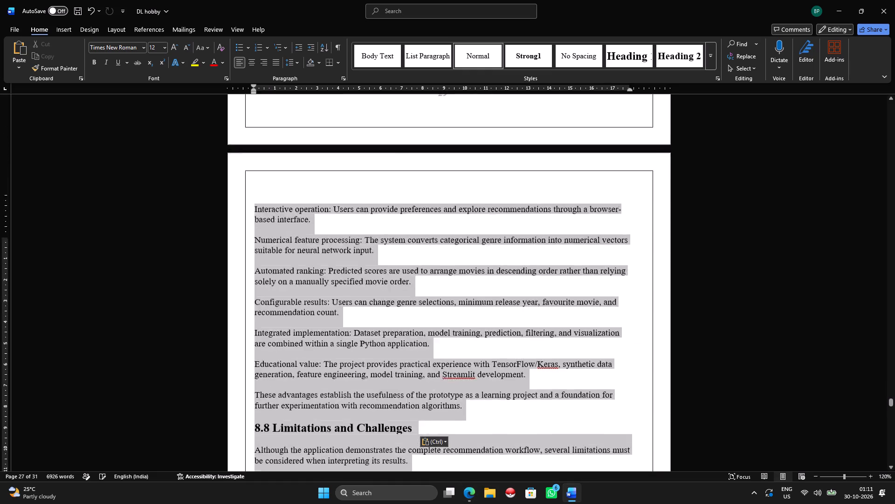
left_click_drag(304, 53, 310, 82)
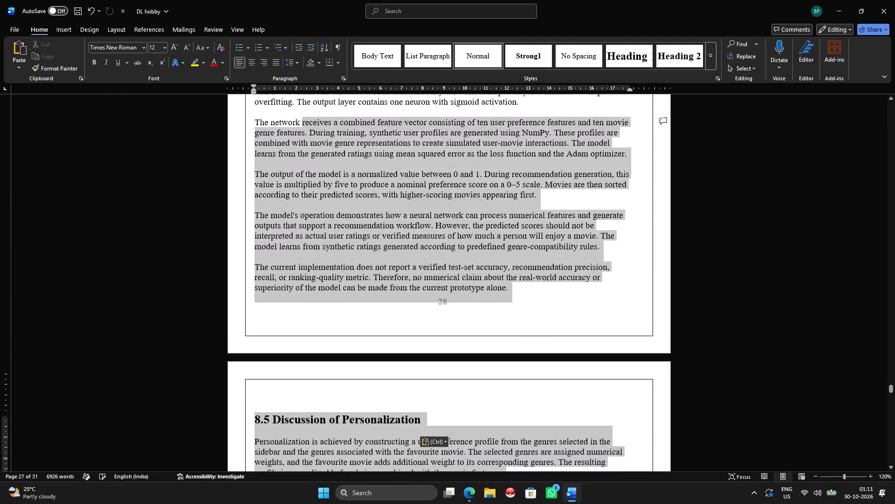
left_click_drag(310, 82, 314, 125)
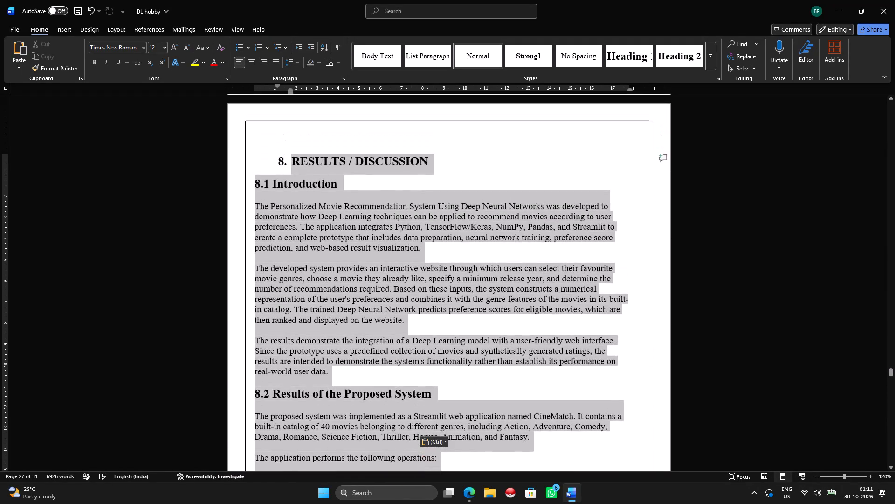
left_click_drag(314, 125, 240, 184)
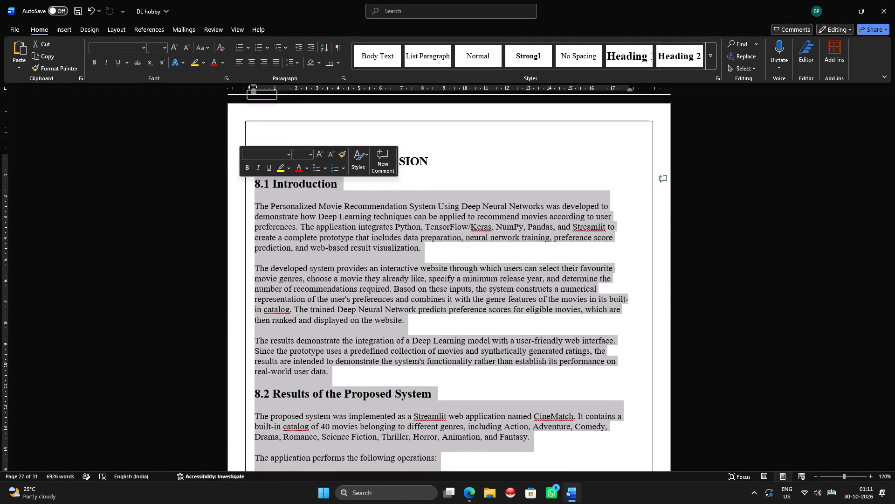
left_click_drag(253, 85, 256, 85)
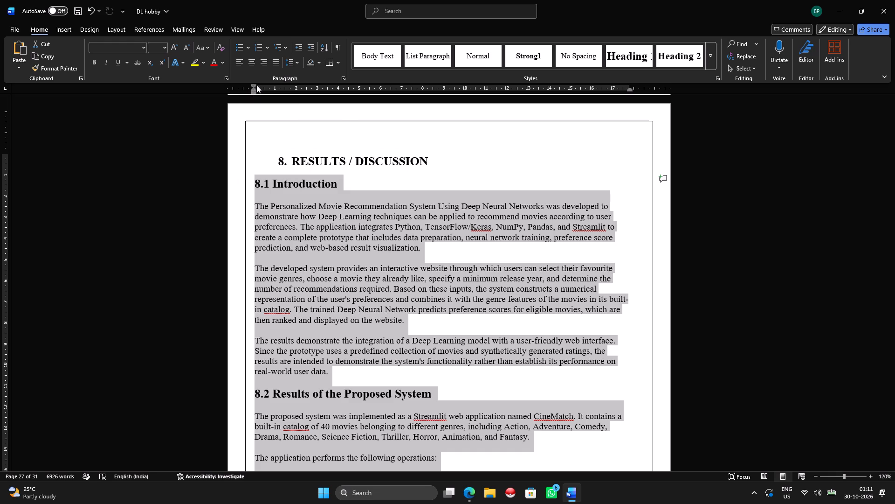
left_click_drag(256, 85, 274, 86)
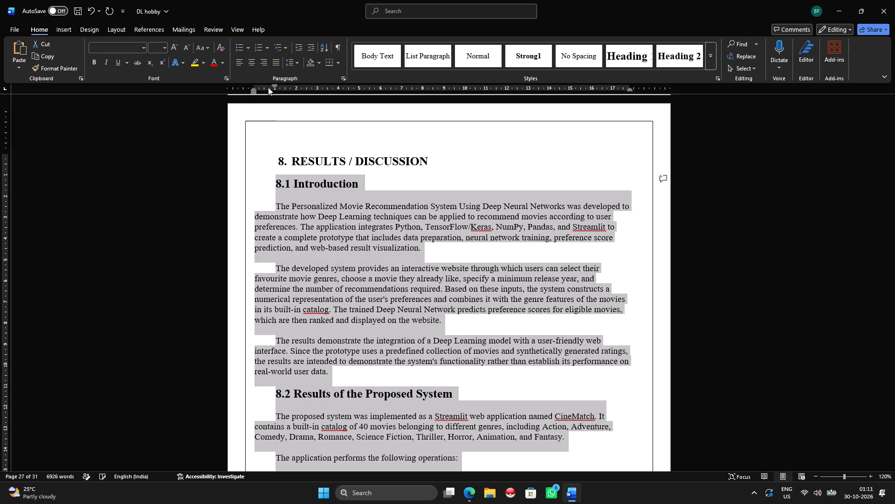
left_click_drag(252, 89, 274, 89)
Justify the selected chapter 8 text and set its line spacing to 1.5.
left_click(277, 62)
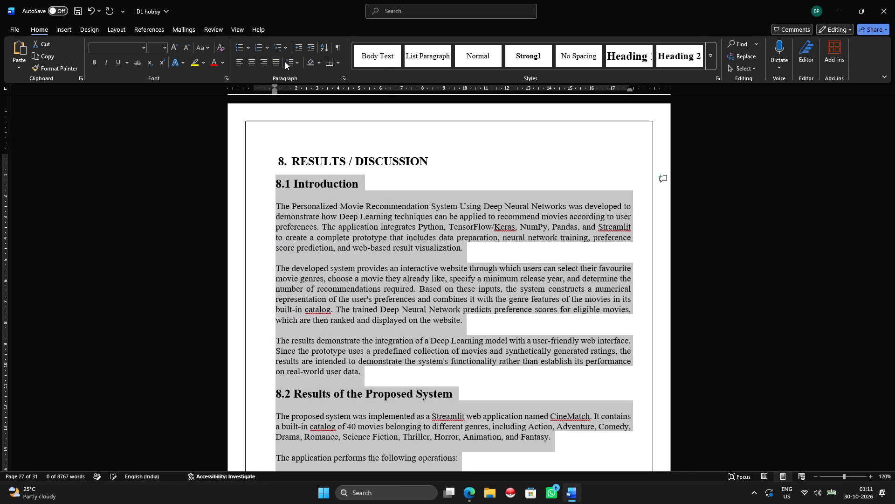
left_click(295, 62)
left_click(312, 98)
left_click(462, 303)
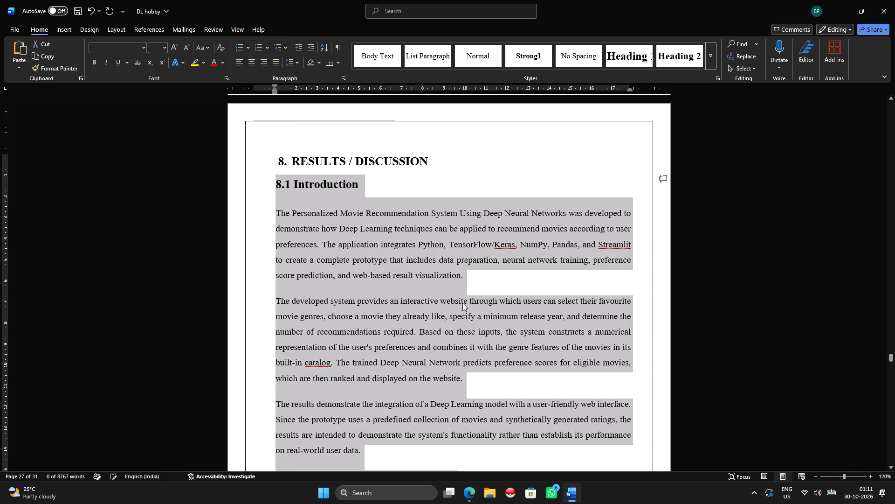
Align the number of the RESULTS / DISCUSSION heading with the text below and narrow the gap between the number and the title.
scroll(457, 294, "up", 3)
scroll(457, 294, "down", 4)
scroll(451, 294, "up", 2)
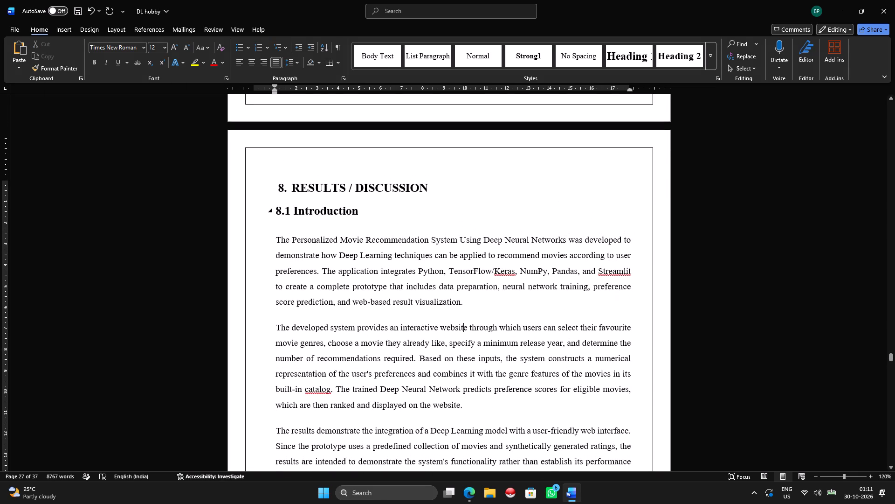
left_click(280, 189)
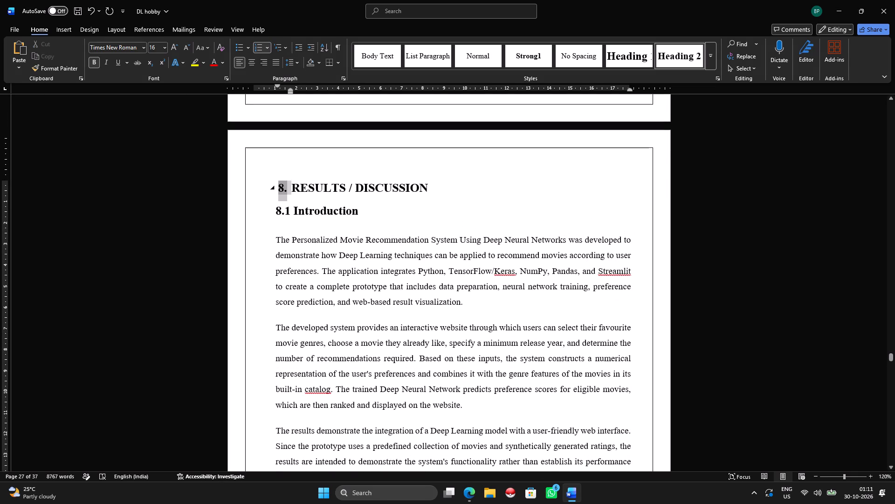
left_click(288, 189)
left_click(277, 188)
left_click(278, 85)
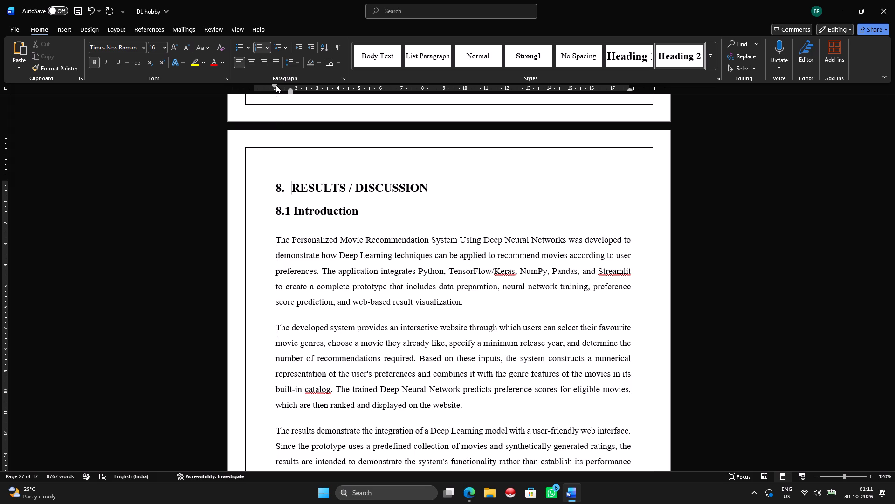
left_click(368, 214)
left_click(293, 182)
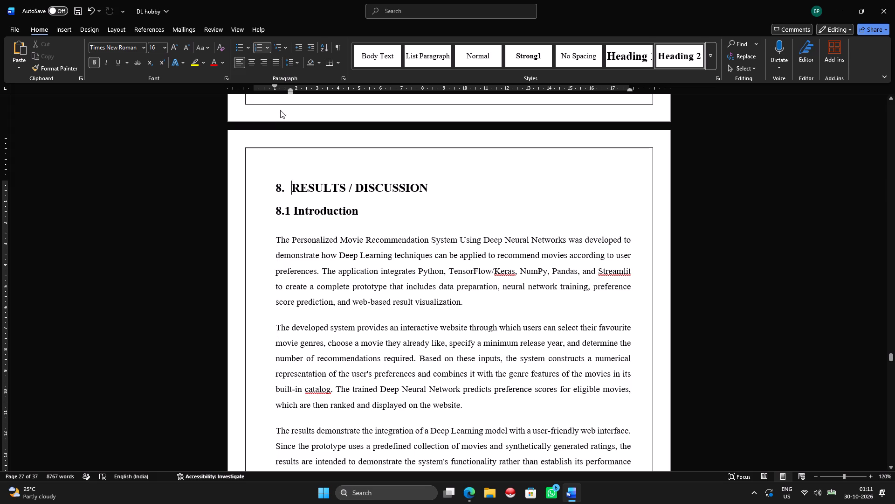
left_click(289, 88)
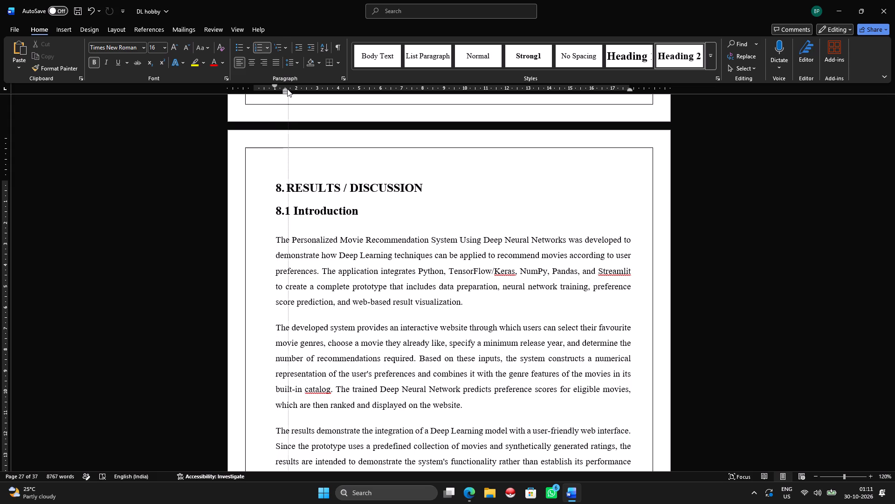
left_click(366, 211)
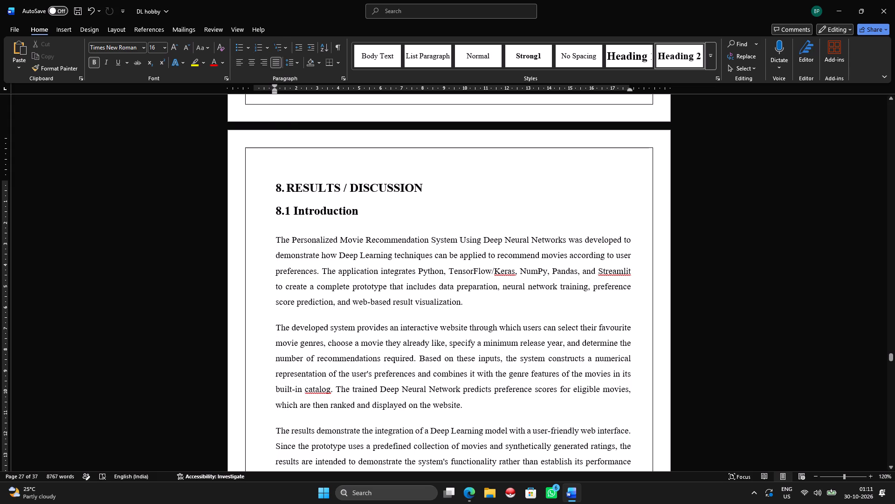
Reduce the heading 8.1 Introduction to 14 pt.
scroll(351, 272, "down", 7)
scroll(396, 284, "up", 7)
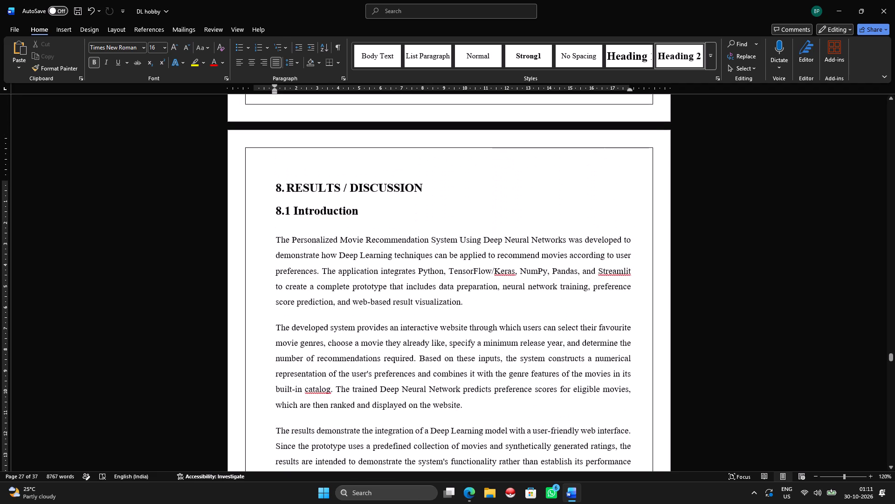
left_click_drag(361, 211, 271, 215)
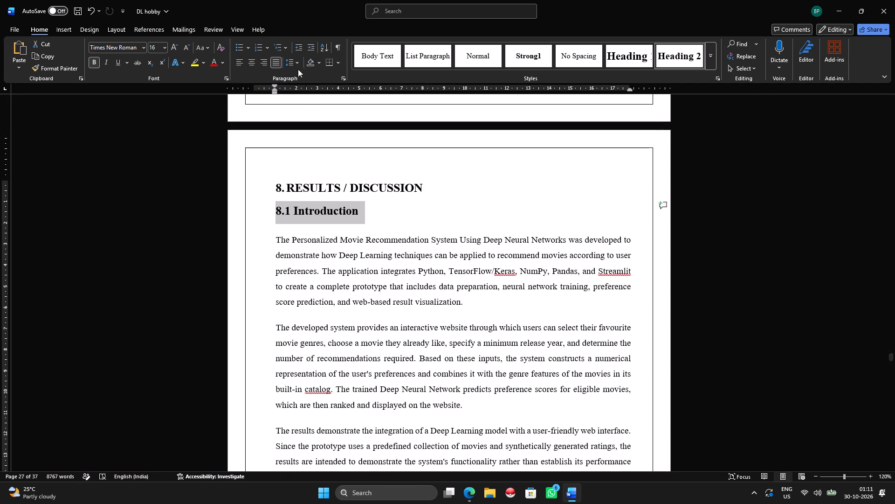
left_click(191, 44)
left_click(366, 203)
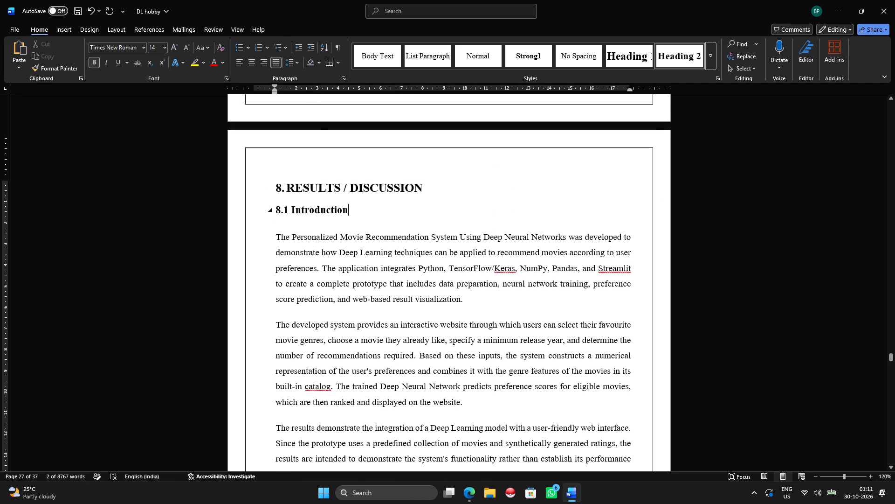
Reduce the heading 8.2 Results of the Proposed System to 14 pt.
scroll(364, 221, "down", 8)
left_click_drag(461, 292, 265, 282)
left_click(358, 252)
Change the numbered list of six application operations in section 8.2 to a bulleted list.
scroll(354, 292, "down", 4)
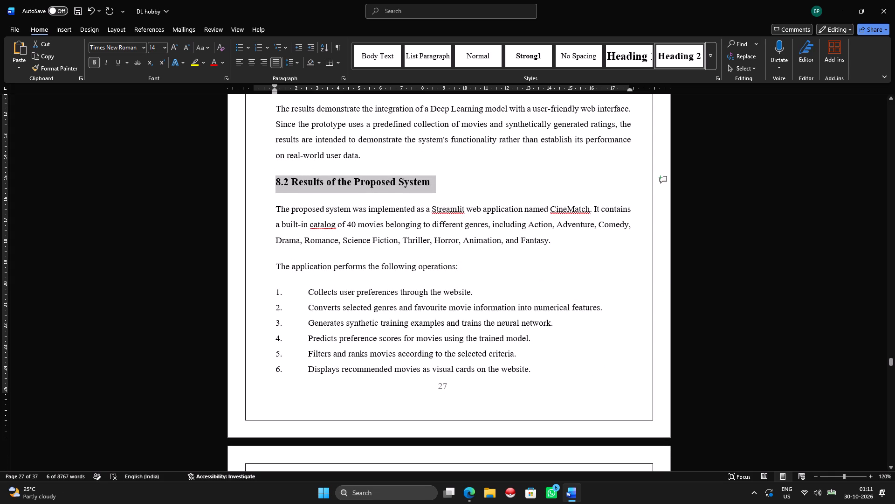
scroll(530, 367, "down", 4)
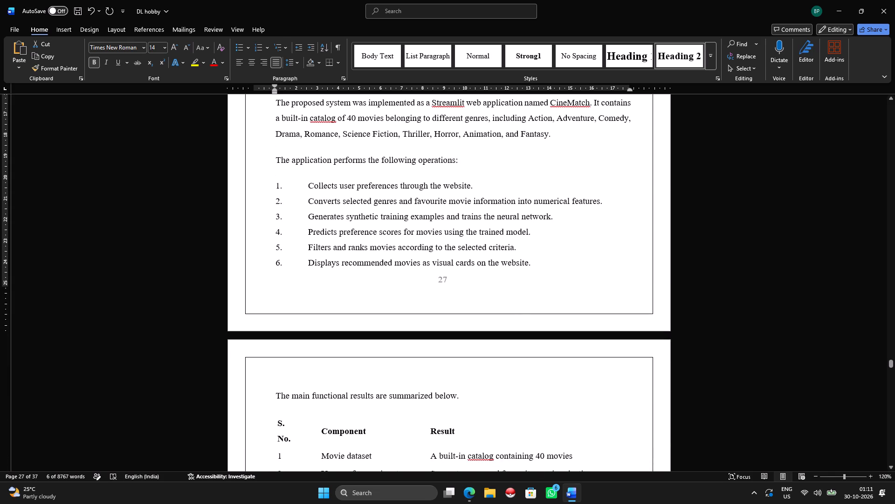
left_click_drag(543, 264, 314, 181)
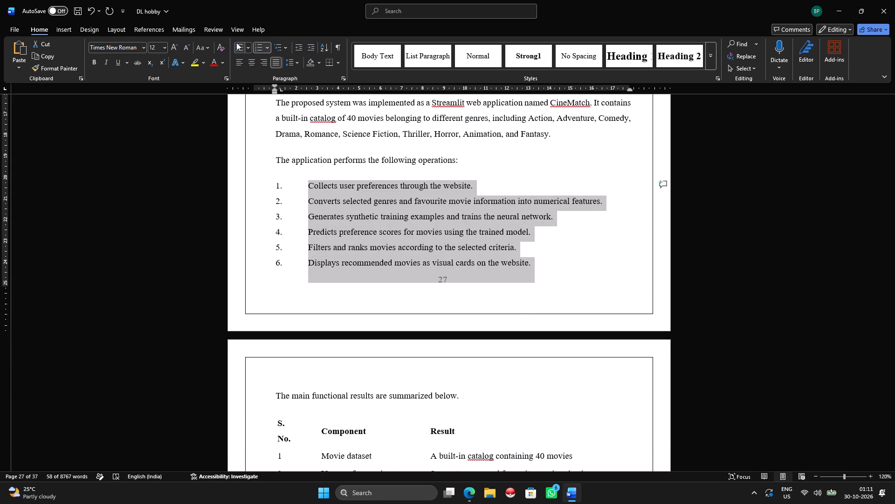
left_click(236, 42)
left_click(502, 266)
Apply the plain grid table style with full borders to the functional results table in section 8.2.
scroll(464, 291, "up", 2)
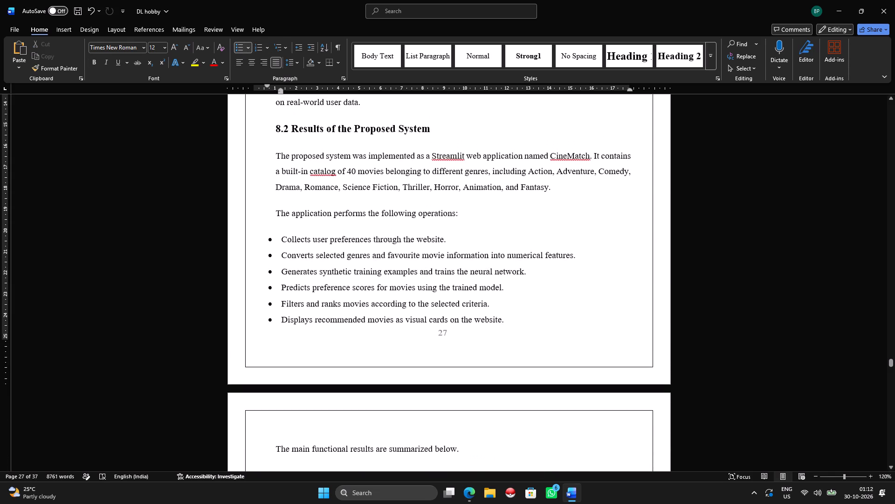
scroll(464, 291, "up", 1)
scroll(464, 291, "down", 10)
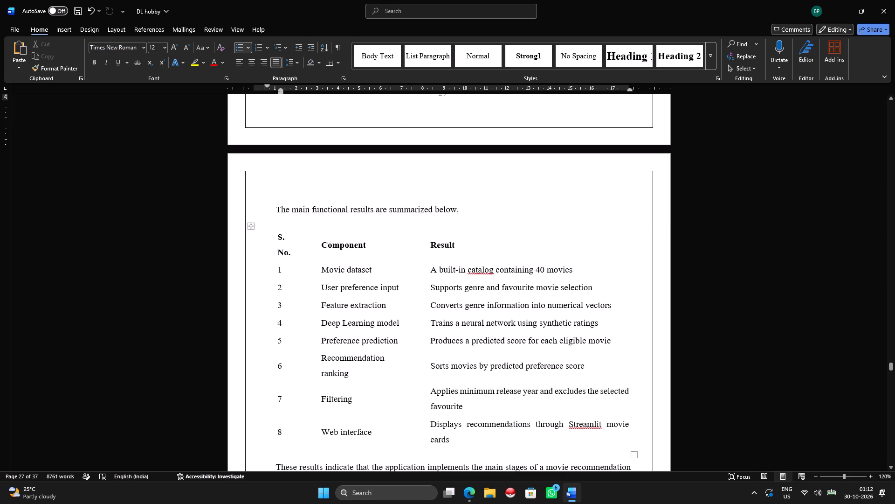
left_click(253, 225)
left_click(289, 30)
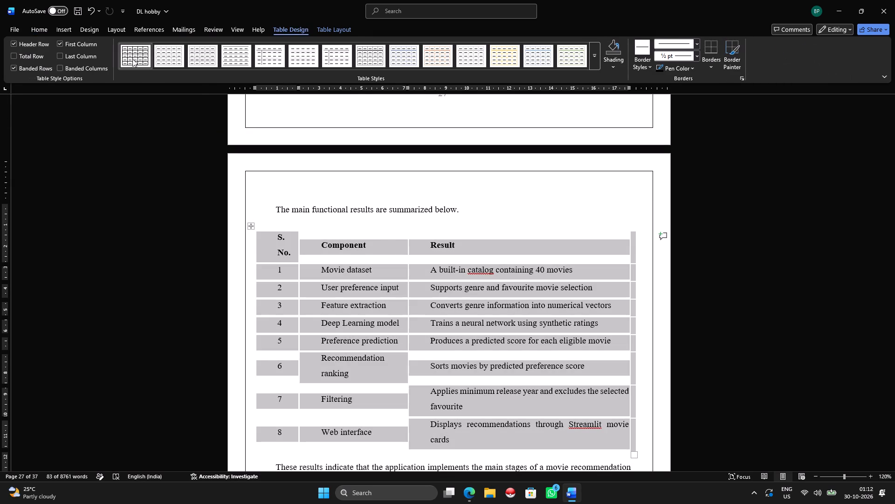
left_click(125, 59)
left_click(46, 24)
left_click(435, 272)
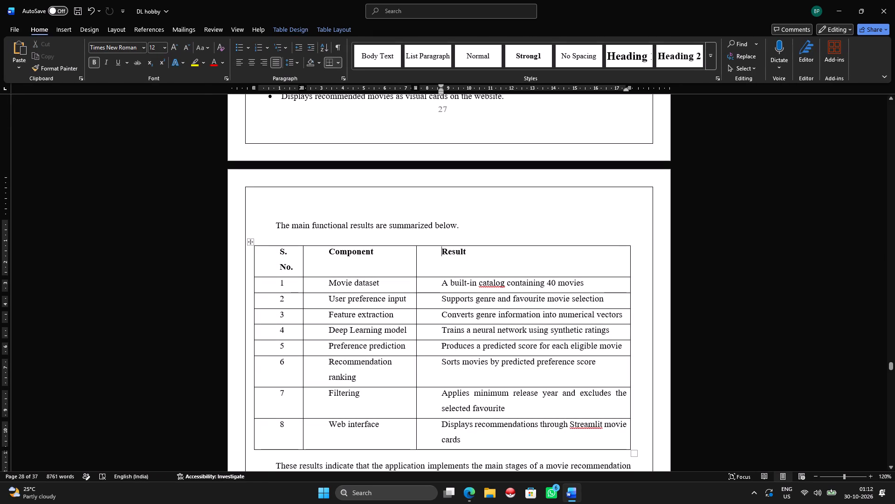
Move the left border of the functional results table slightly inward, narrowing the S. No. column.
left_click_drag(254, 252, 267, 253)
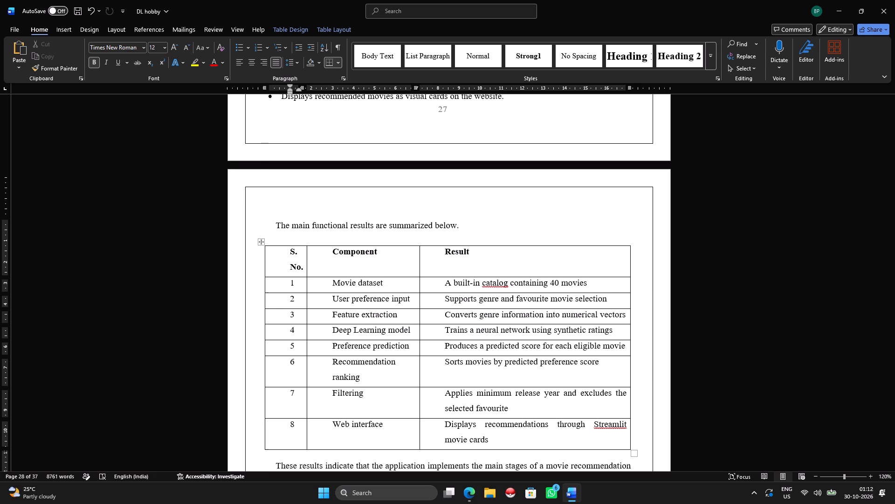
scroll(342, 350, "up", 8)
scroll(358, 364, "down", 13)
Reduce the headings 8.3 User Interface Results and 8.4 Deep Neural Network Results to 14 pt.
scroll(358, 364, "down", 2)
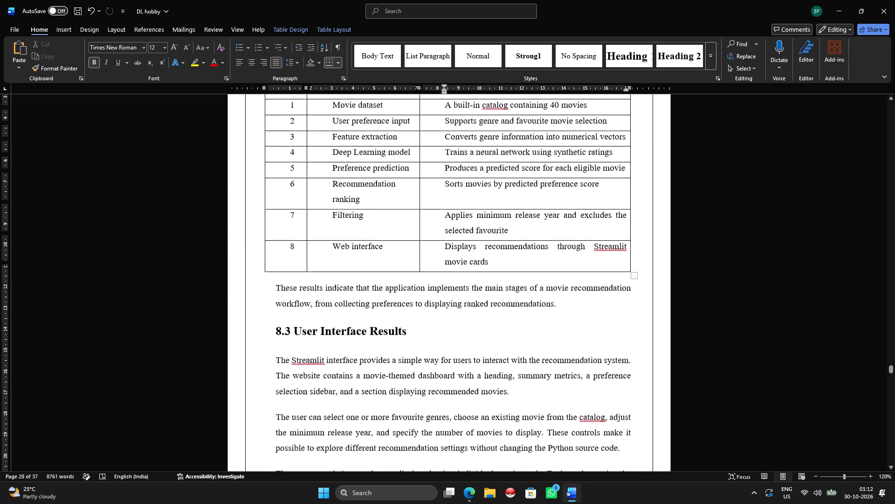
scroll(354, 364, "down", 3)
left_click_drag(412, 246, 297, 233)
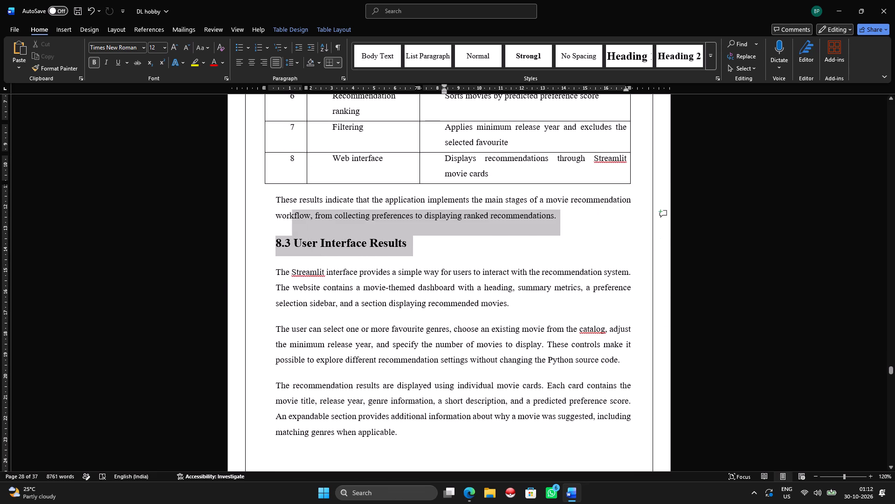
left_click_drag(297, 233, 276, 244)
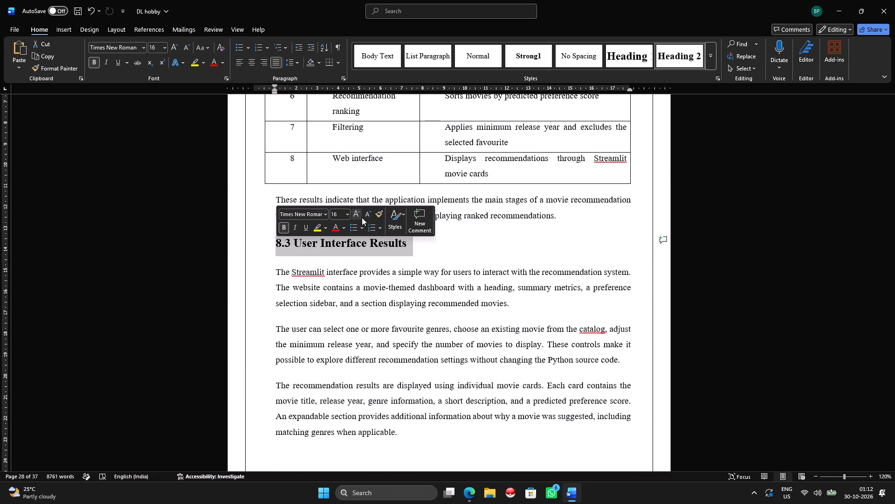
left_click(368, 216)
left_click(412, 241)
scroll(389, 293, "down", 14)
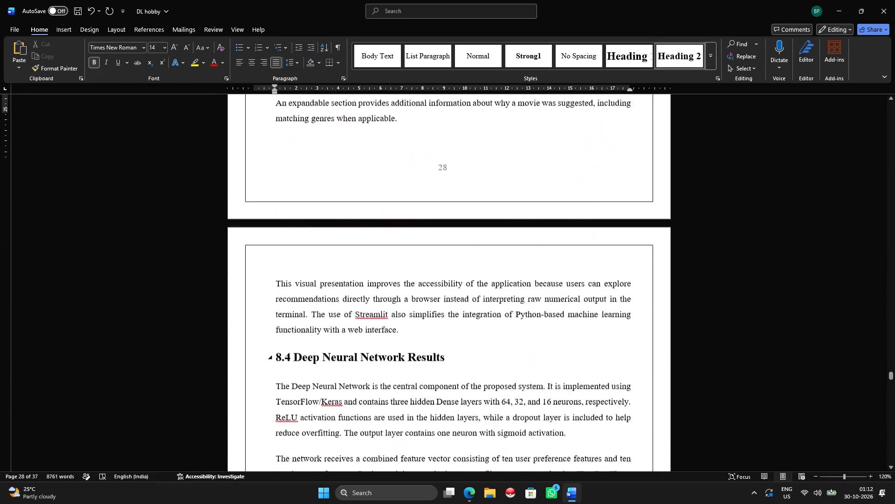
left_click_drag(447, 294, 261, 298)
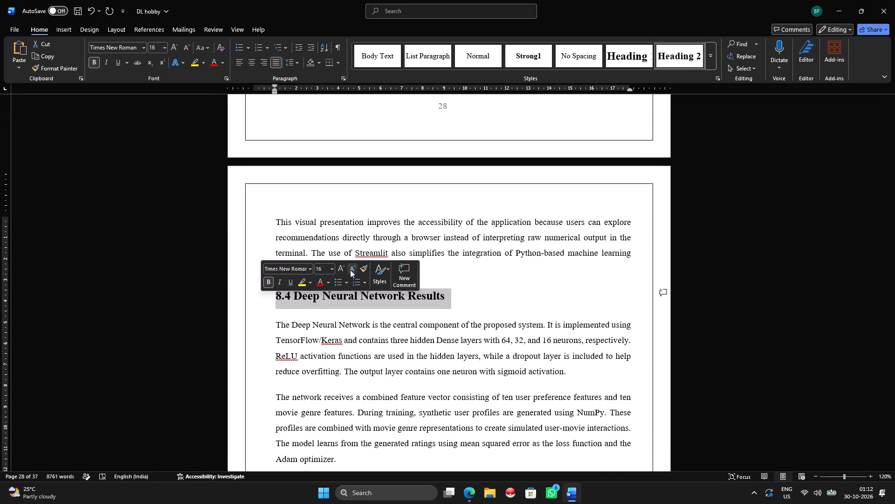
left_click(352, 270)
Reduce the headings 8.5 Discussion of Personalization and 8.6 Analysis of Recommendation Filtering and Ranking to 14 pt.
scroll(362, 312, "down", 13)
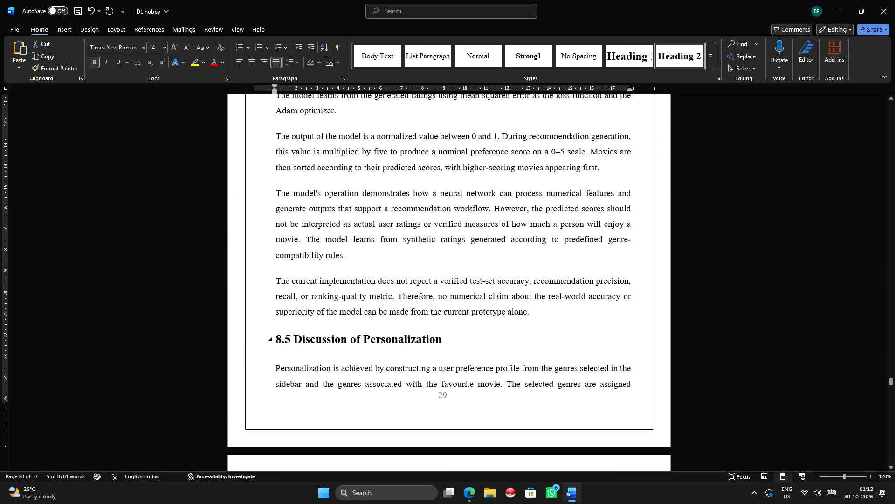
left_click_drag(446, 338, 277, 336)
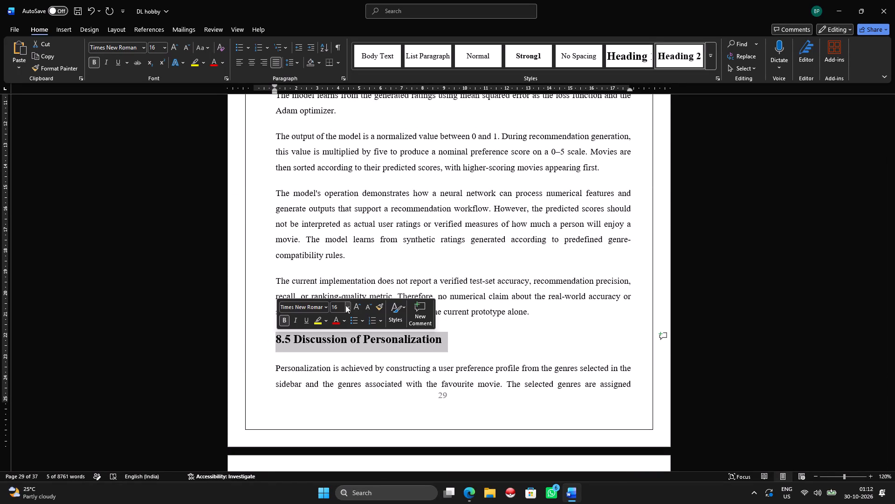
left_click(371, 308)
left_click(429, 340)
scroll(420, 350, "down", 12)
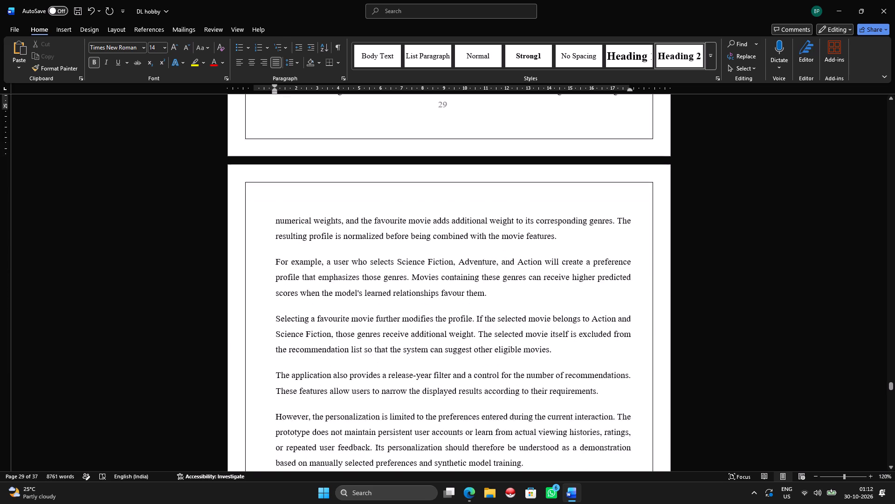
scroll(413, 353, "down", 9)
left_click_drag(562, 230, 329, 226)
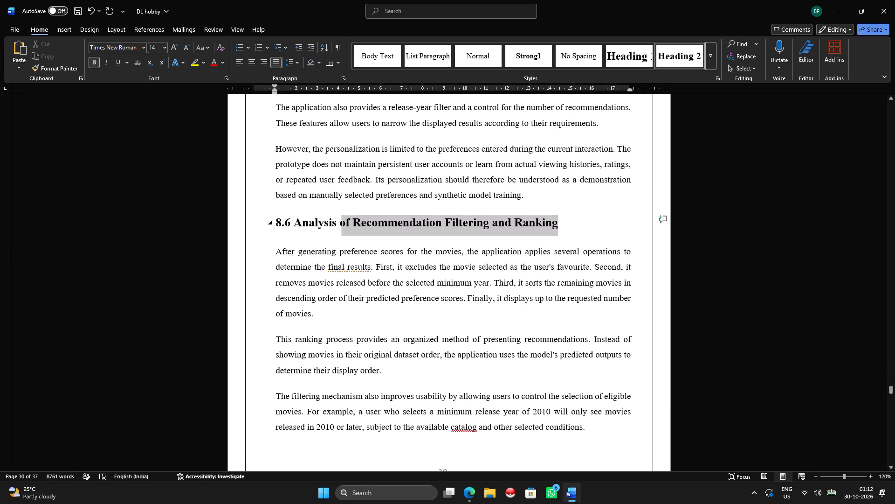
left_click_drag(329, 226, 254, 226)
left_click(347, 196)
left_click(378, 238)
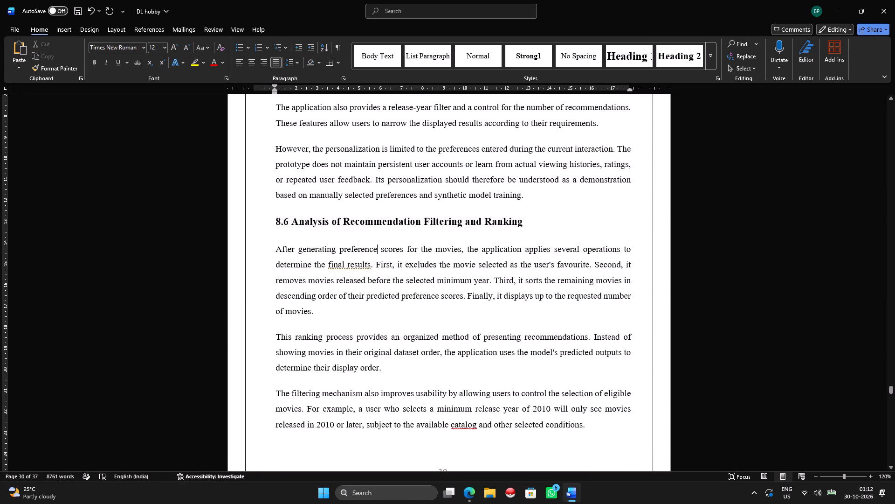
Reduce the headings 8.7 Advantages Observed and 8.8 Limitations and Challenges to 14 pt.
scroll(399, 281, "down", 15)
left_click_drag(409, 280, 259, 276)
left_click(346, 248)
left_click(392, 280)
scroll(392, 296, "down", 6)
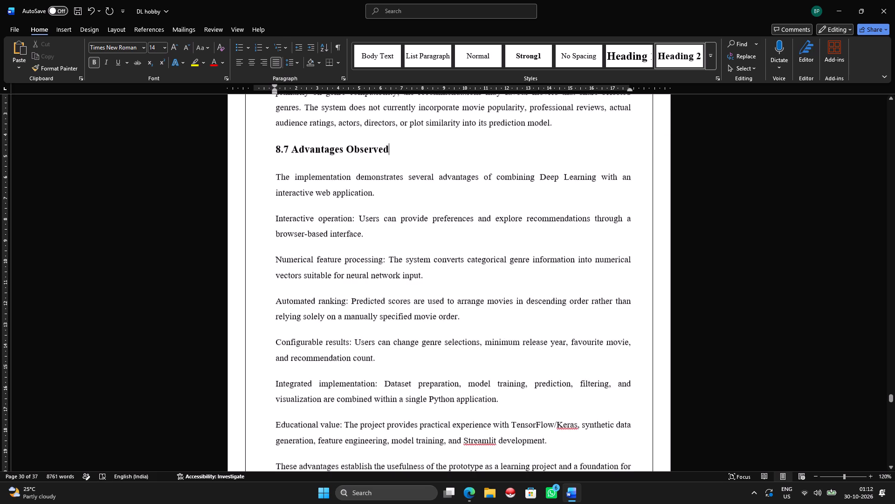
scroll(392, 300, "down", 10)
left_click_drag(442, 213, 271, 213)
left_click(359, 182)
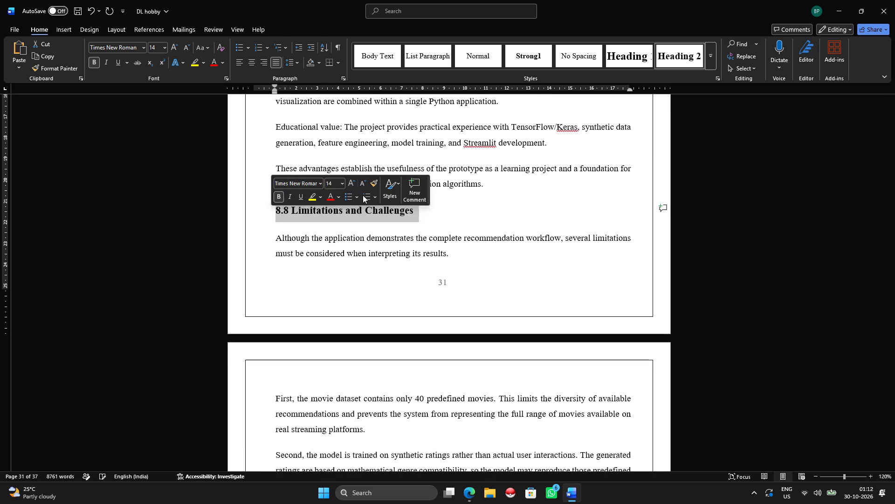
Reduce the headings 8.9 Future Improvements Based on the Results and 8.10 Conclusion to 14 pt.
scroll(403, 261, "down", 16)
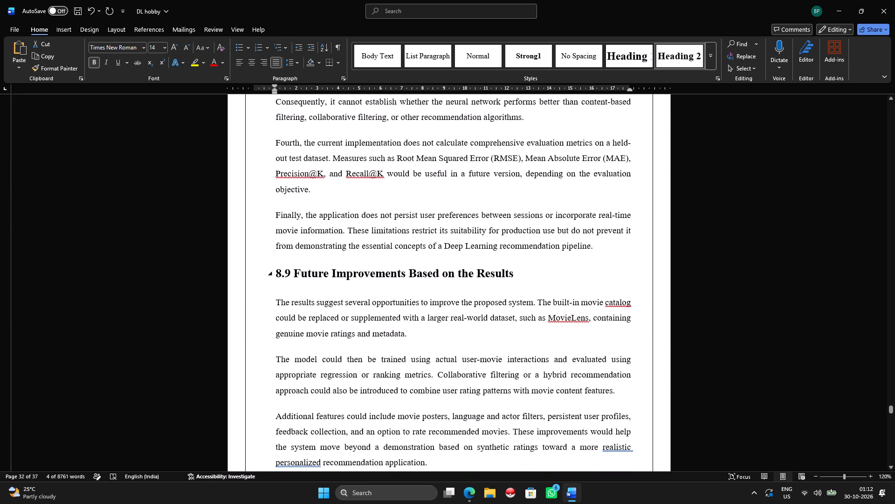
left_click_drag(517, 276, 275, 267)
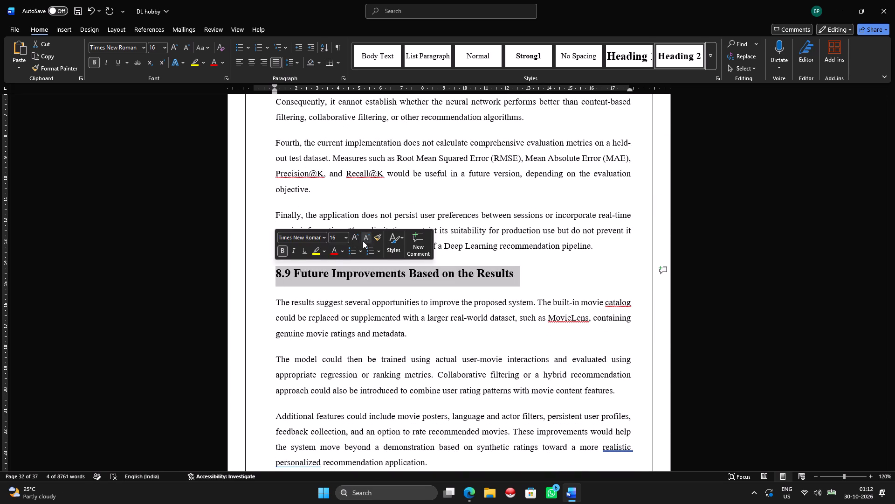
left_click(364, 239)
left_click(493, 275)
scroll(459, 290, "down", 12)
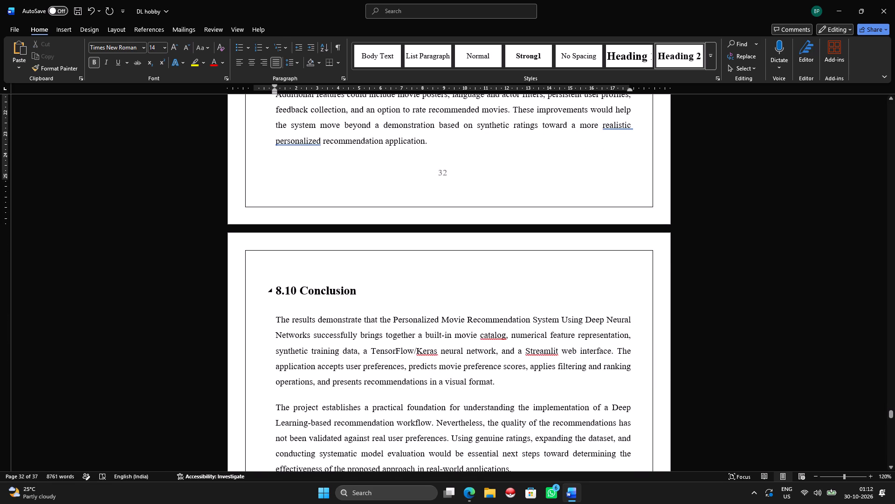
left_click_drag(363, 297, 254, 294)
left_click(346, 260)
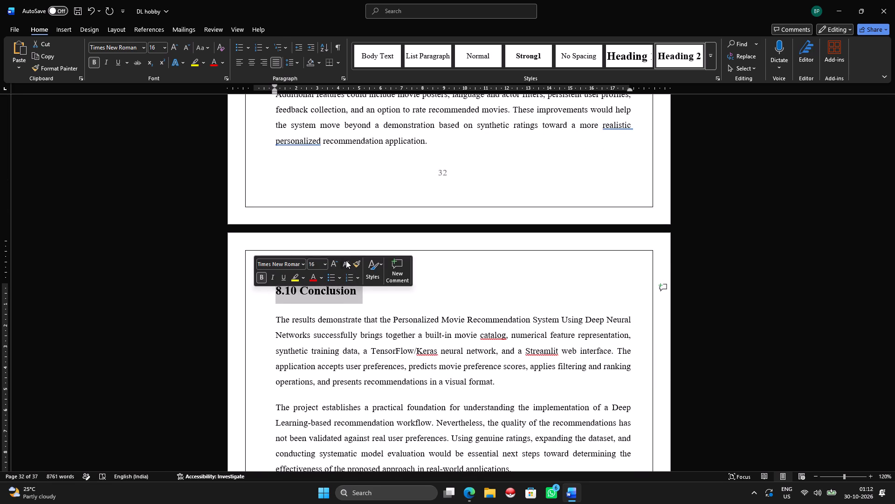
left_click(363, 287)
Renumber the Conclusion heading of chapter 8 as 8.11.
scroll(364, 308, "up", 4)
scroll(362, 312, "down", 8)
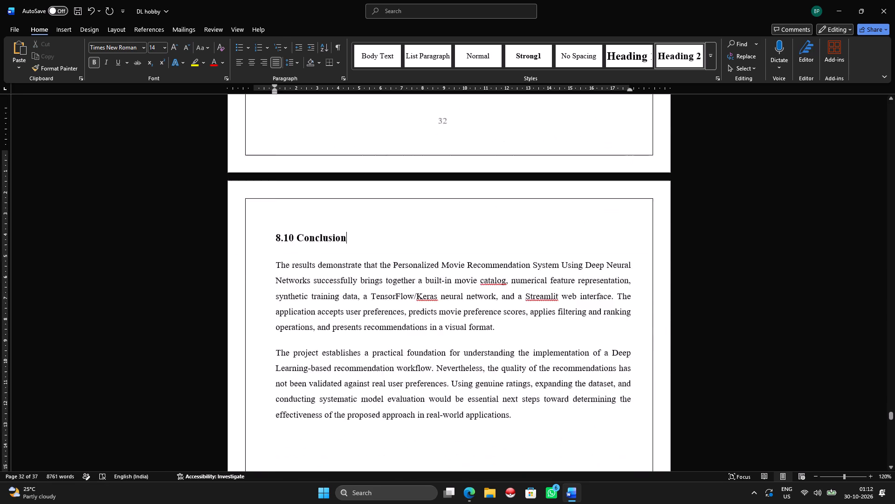
scroll(368, 324, "down", 8)
scroll(387, 370, "down", 1)
scroll(386, 371, "up", 17)
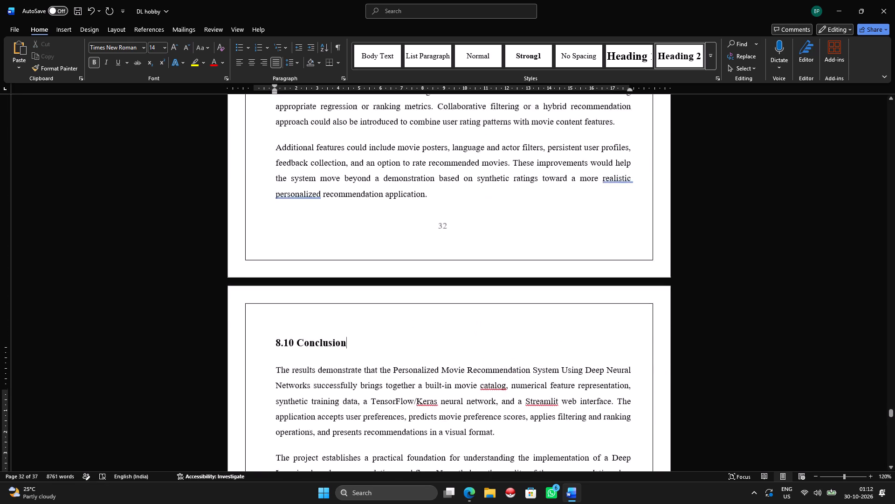
left_click(289, 392)
left_click(296, 394)
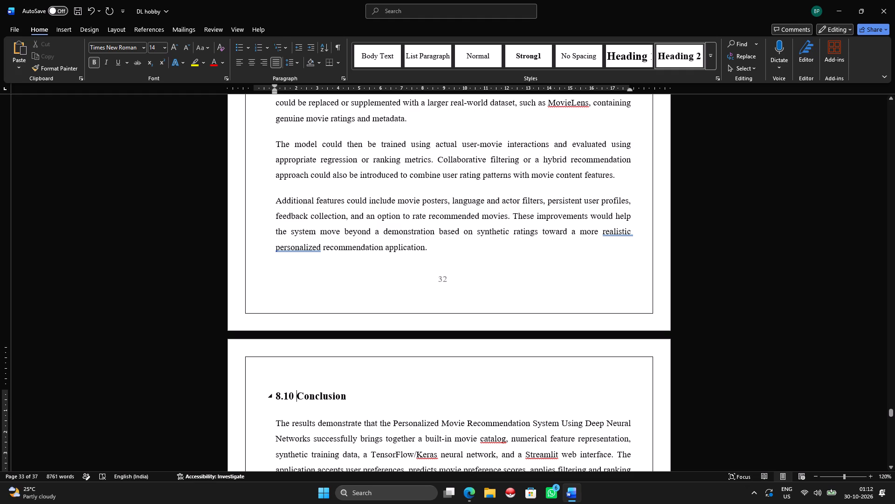
left_click(293, 394)
key("BackSpace")
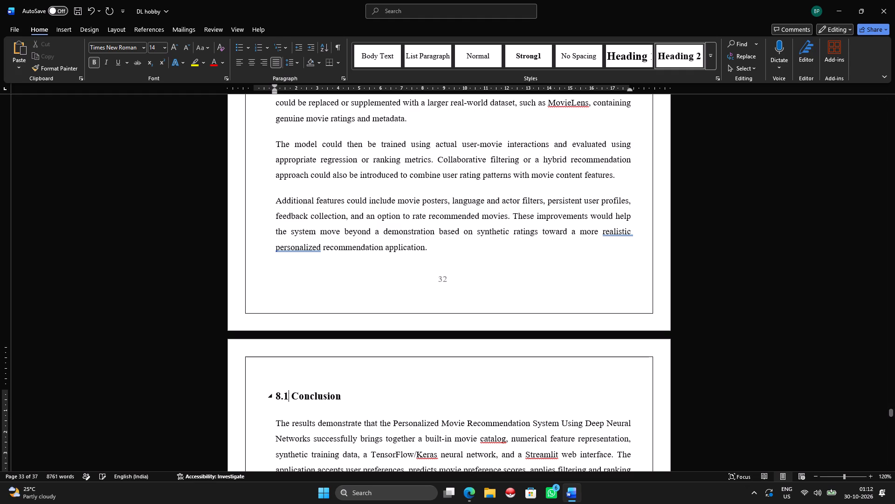
key("1")
Duplicate the 8.11 Conclusion heading onto a new line directly below it.
left_click_drag(350, 392, 249, 397)
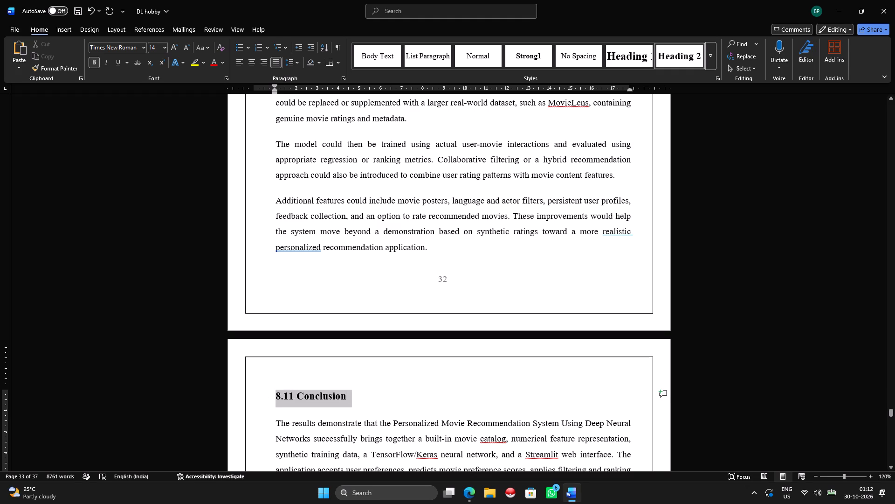
left_click_drag(249, 397, 248, 397)
key("ctrl+c")
left_click(311, 379)
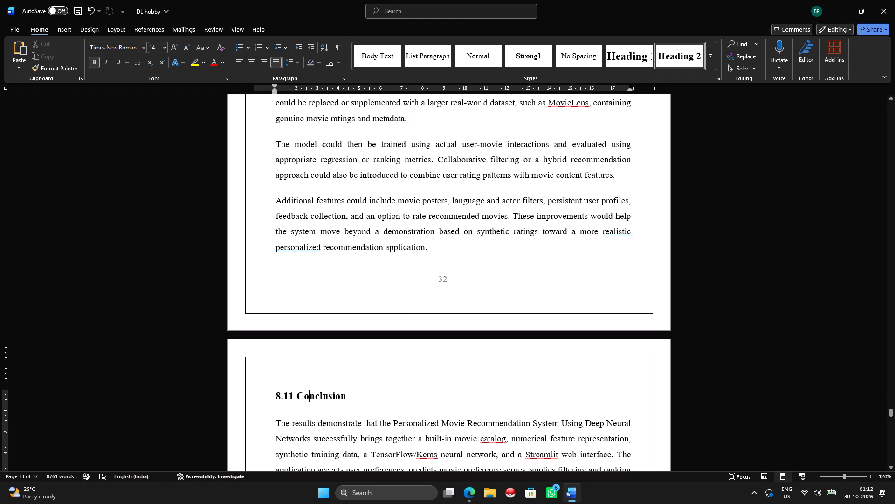
left_click(351, 396)
key("Return")
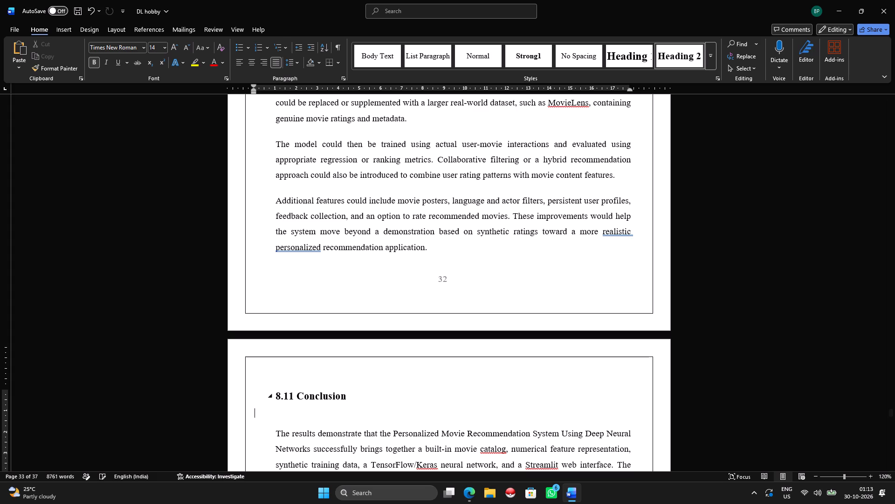
key("Tab")
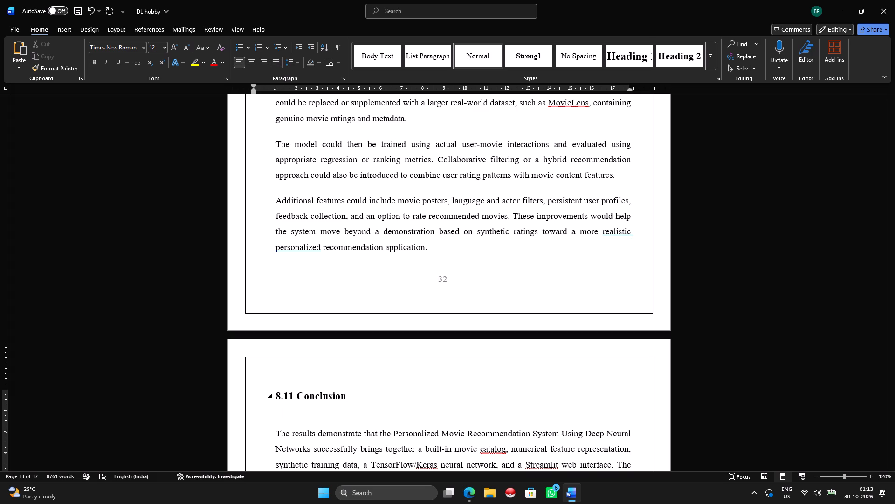
key("ctrl+v")
scroll(298, 417, "down", 3)
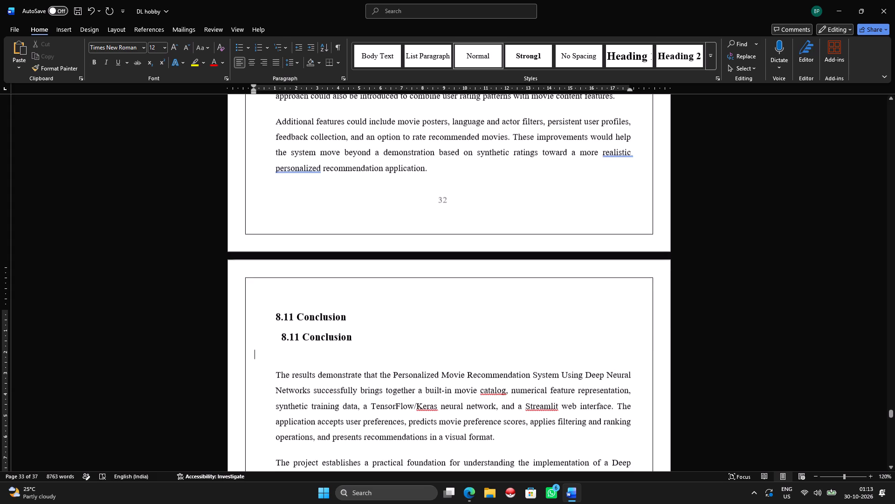
Adjust the first-line indent of the duplicated Conclusion heading so it aligns with the heading above.
left_click(282, 334)
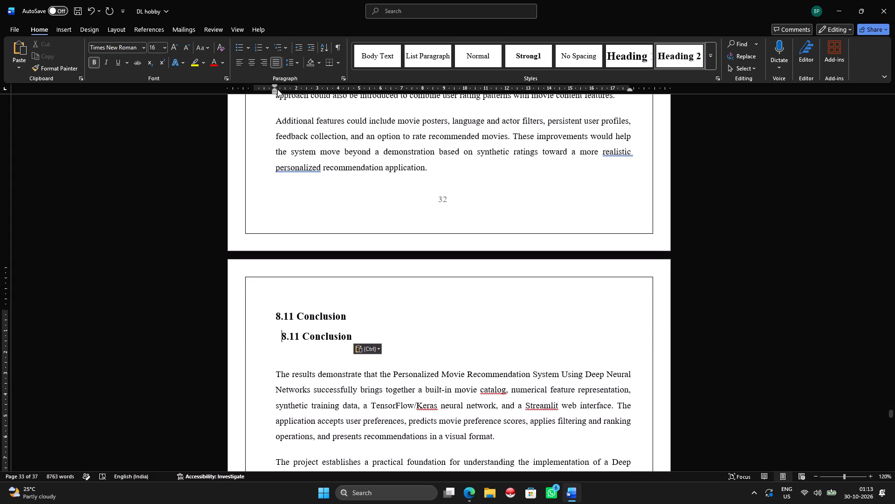
left_click_drag(275, 86, 268, 86)
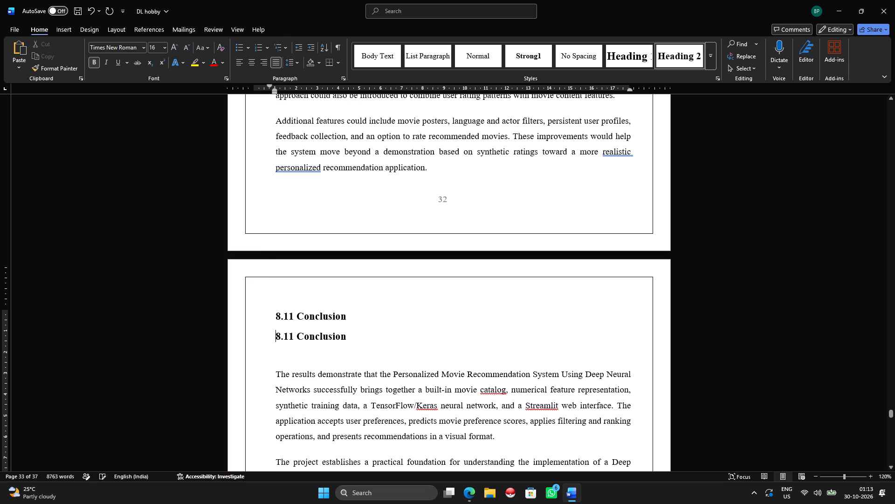
Retitle the first of the two 8.11 Conclusion headings as 8.11 Output and add an indented empty line beneath it.
left_click(356, 318)
key("Return")
key("Tab")
left_click_drag(347, 316, 347, 317)
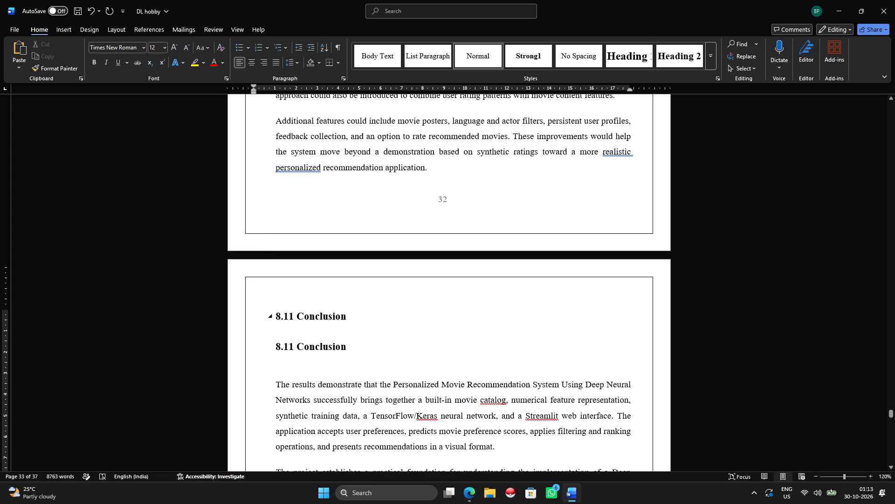
left_click_drag(347, 317, 298, 315)
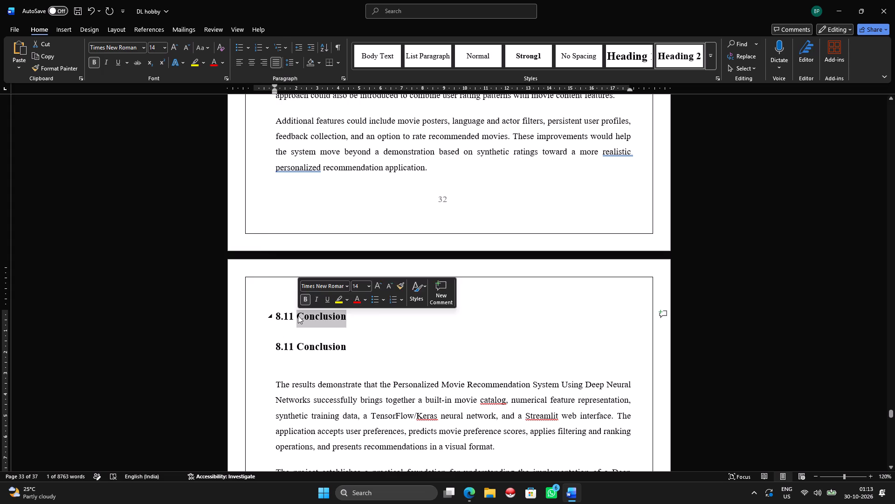
type("Outp")
type("ut")
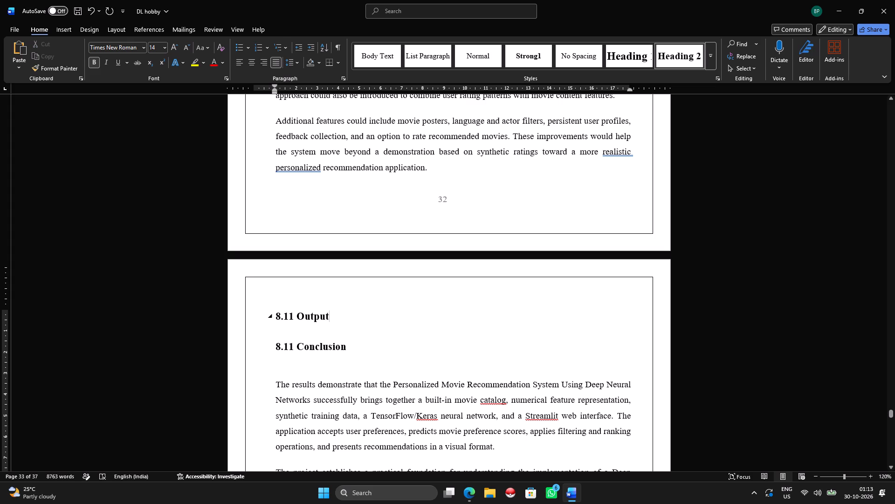
key("Return")
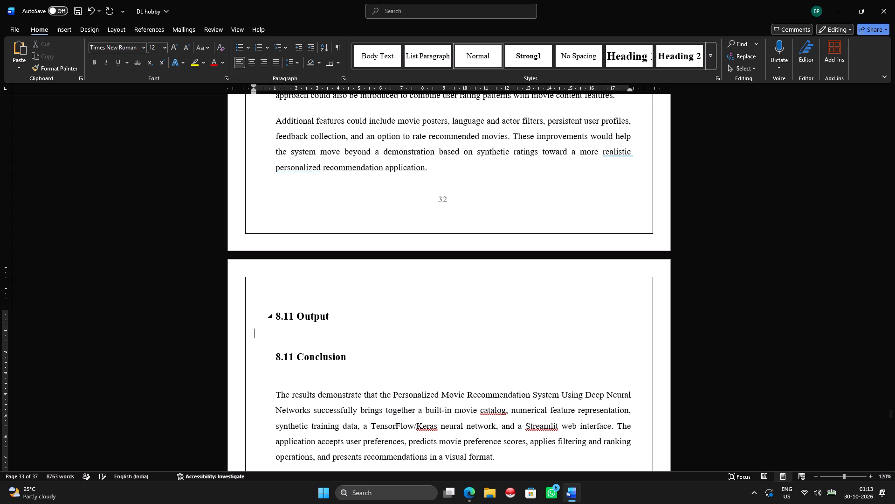
key("Tab")
Switch to the CineMatch page in Microsoft Edge and dismiss the connection error dialog.
key("alt+Tab")
key("alt+Tab")
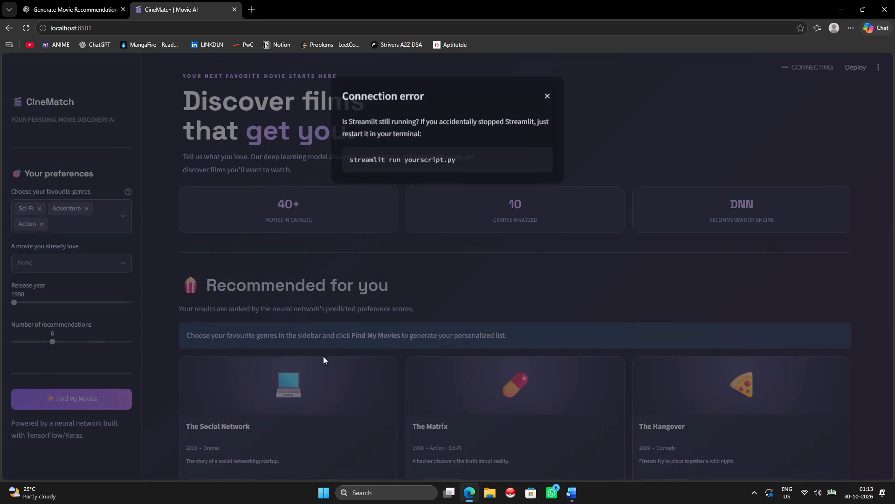
left_click(551, 94)
scroll(417, 232, "down", 5)
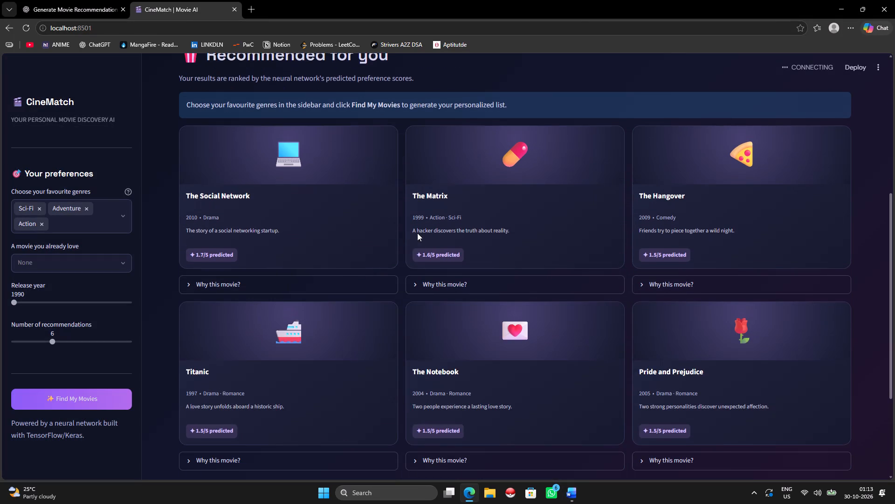
scroll(412, 265, "up", 7)
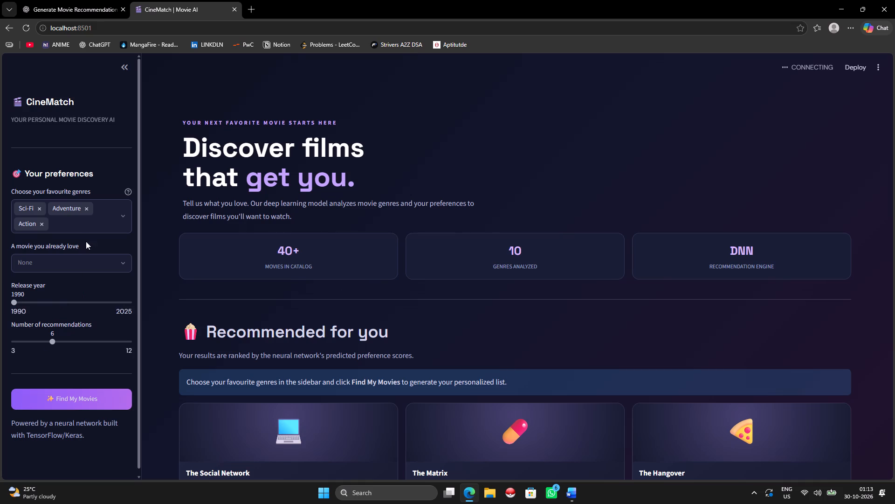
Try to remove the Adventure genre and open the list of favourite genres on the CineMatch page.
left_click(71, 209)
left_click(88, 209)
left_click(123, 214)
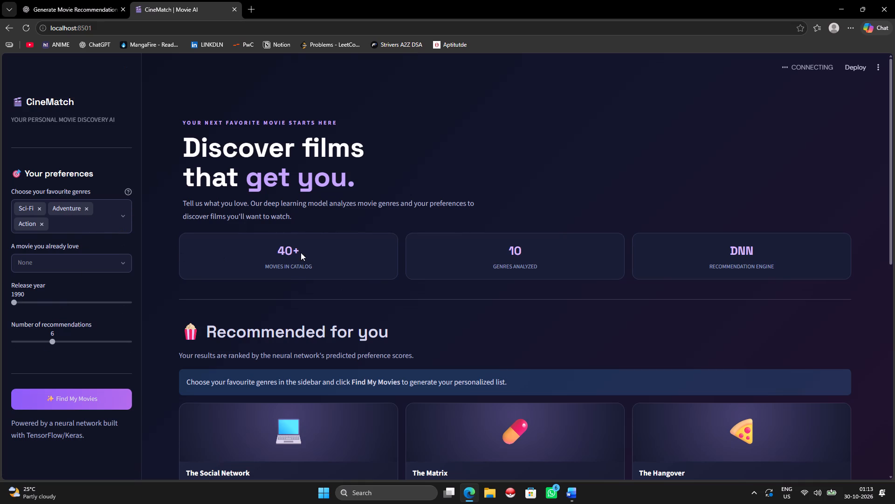
scroll(302, 269, "down", 11)
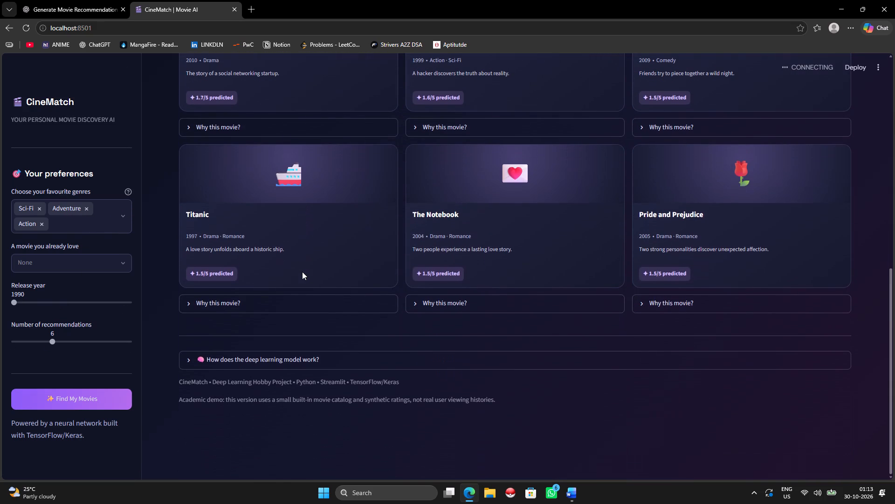
scroll(302, 272, "up", 8)
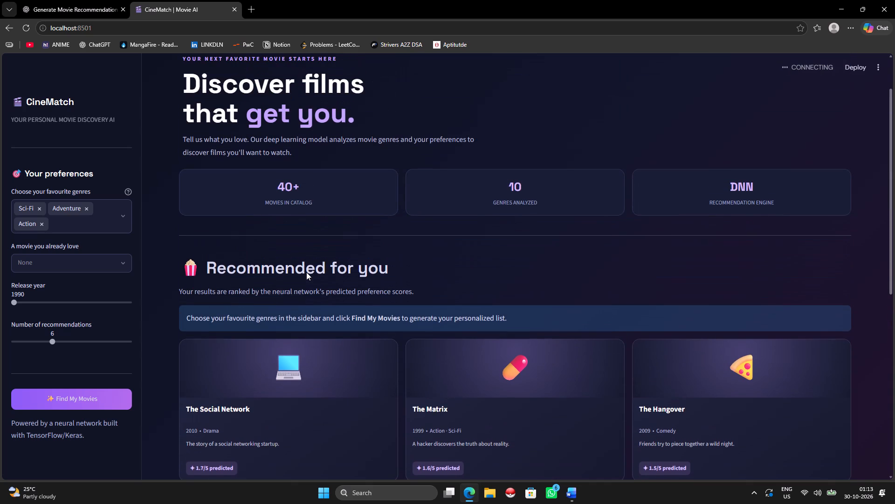
scroll(307, 272, "up", 2)
scroll(307, 272, "down", 2)
scroll(307, 272, "up", 2)
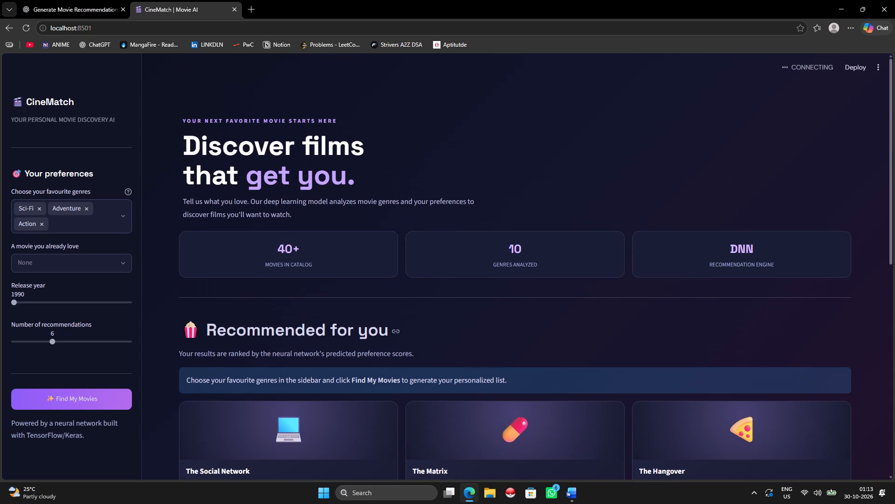
scroll(307, 272, "down", 1)
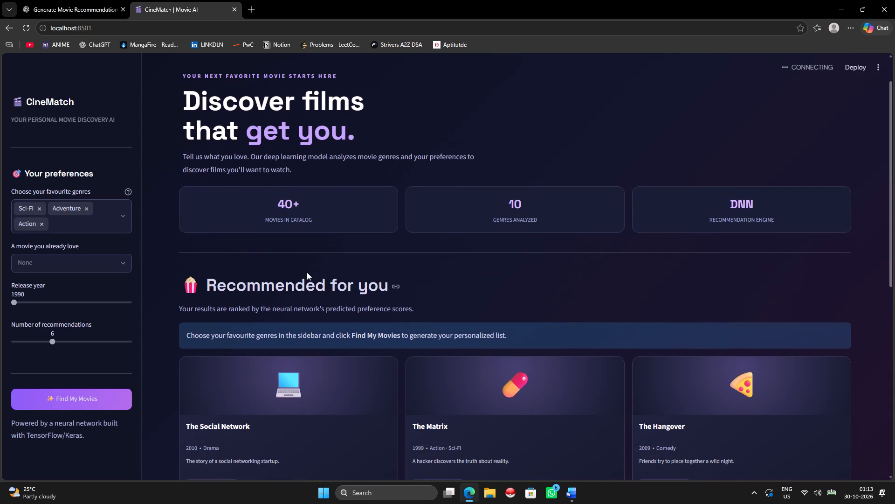
key("Print")
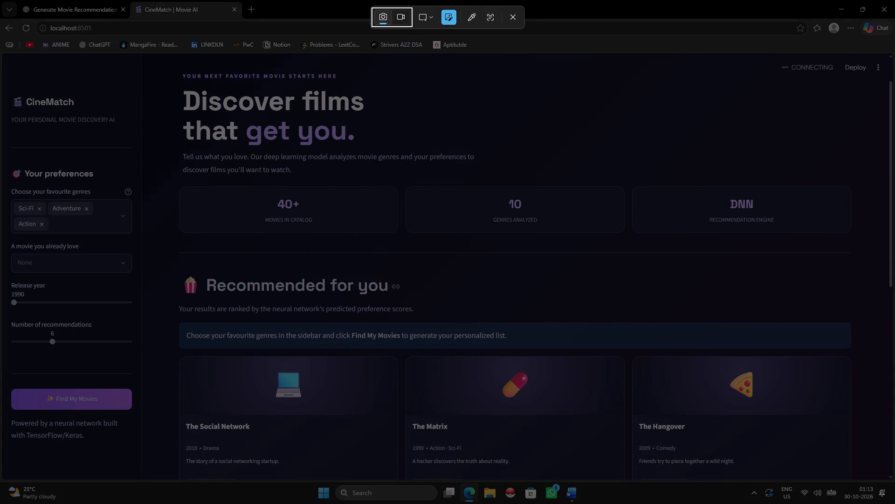
left_click_drag(0, 2, 16, 10)
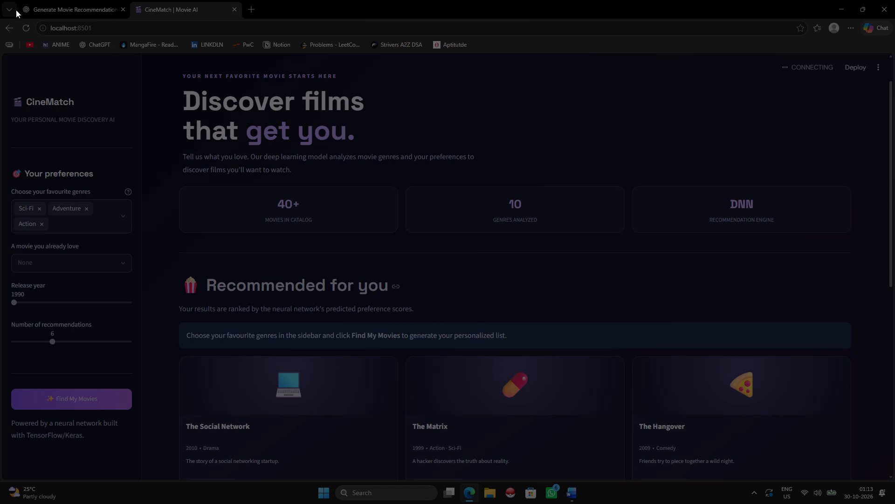
left_click_drag(16, 10, 893, 483)
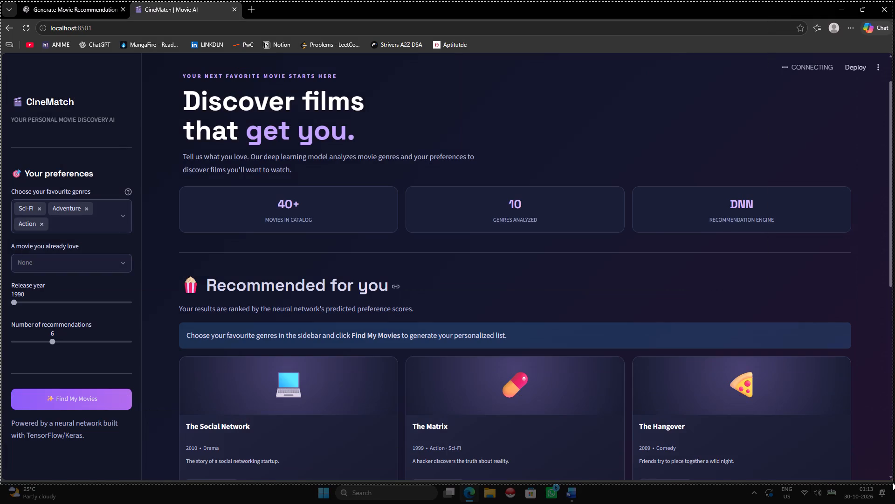
left_click_drag(893, 483, 892, 482)
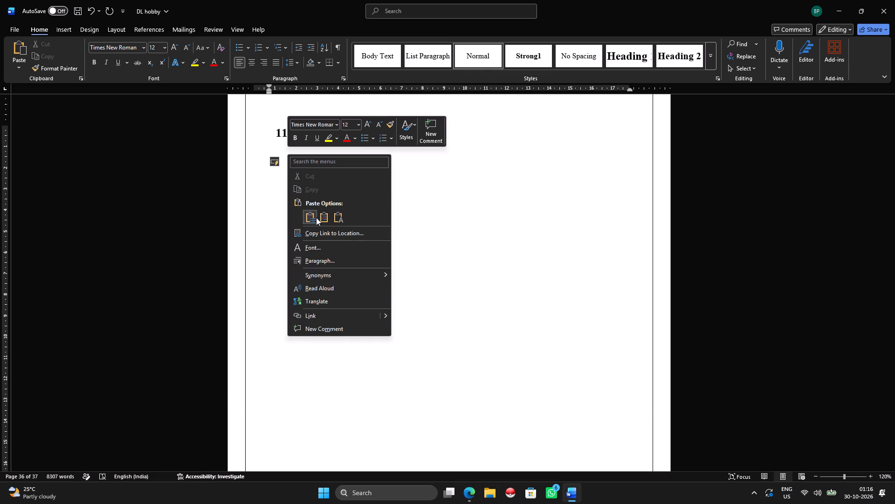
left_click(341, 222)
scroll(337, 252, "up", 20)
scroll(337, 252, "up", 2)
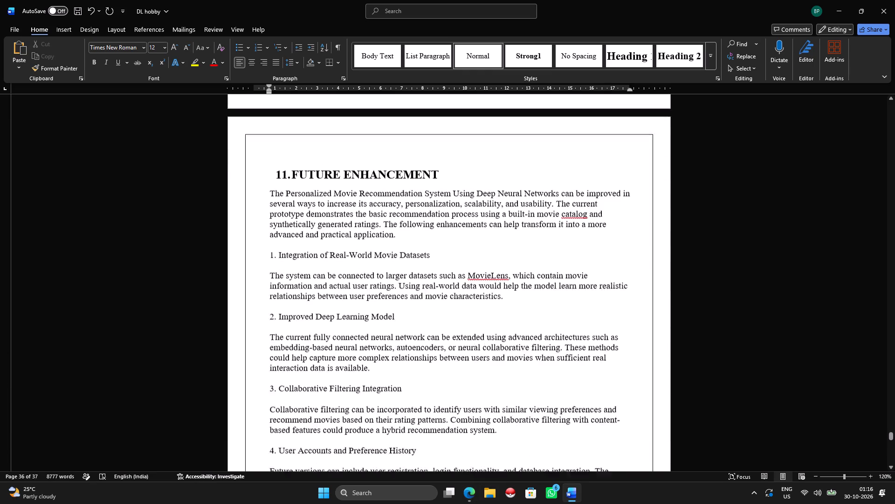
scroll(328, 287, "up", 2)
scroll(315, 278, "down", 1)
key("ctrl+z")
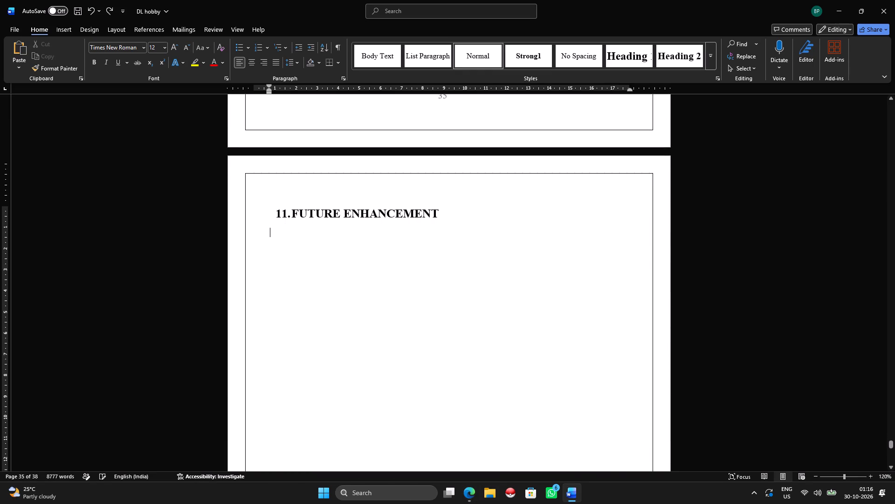
Paste the copied enhancements below the 11. Future Enhancement heading, keeping text only.
right_click(278, 256)
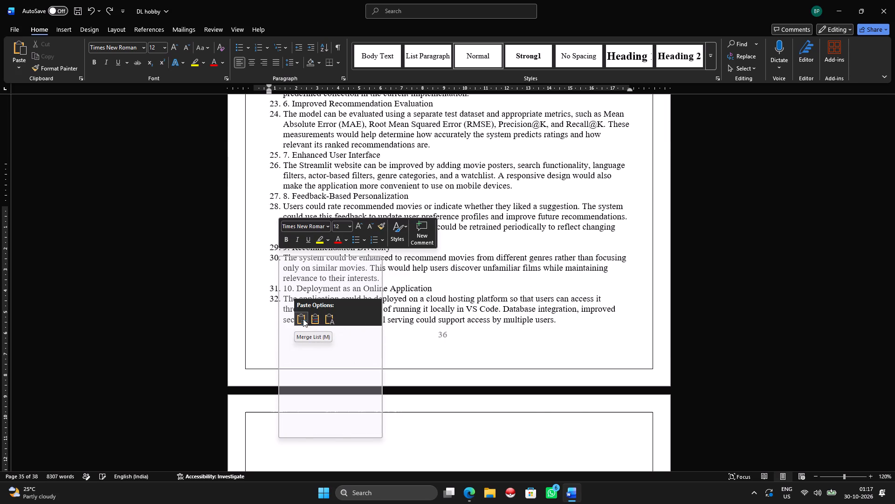
left_click(324, 321)
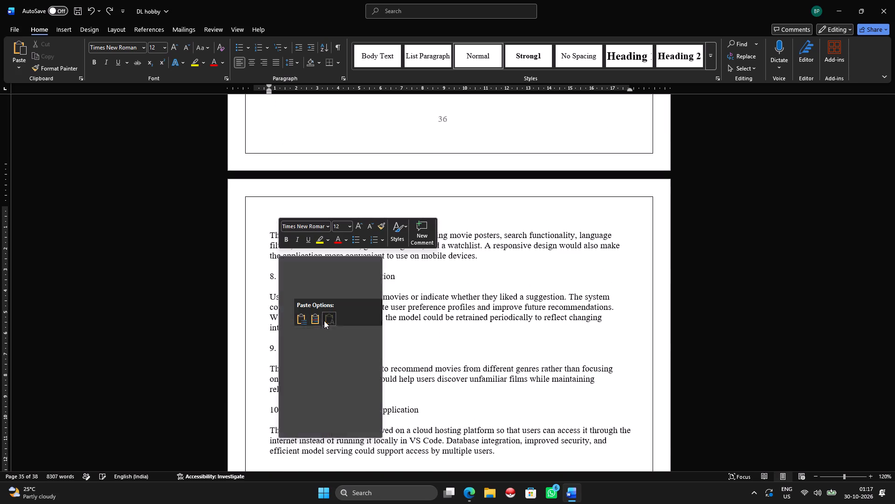
Justify the whole pasted Future Enhancement text and set its line spacing to 1.5.
scroll(317, 321, "up", 20)
scroll(317, 321, "up", 5)
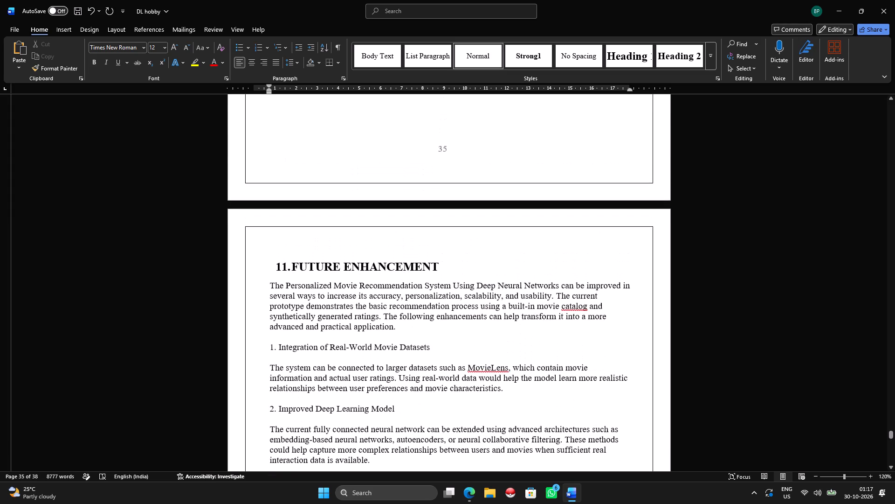
left_click_drag(271, 287, 413, 503)
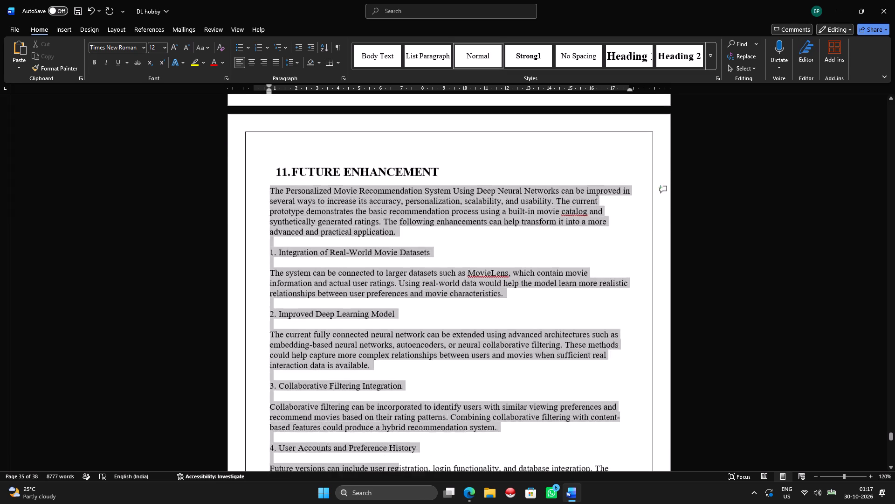
left_click_drag(413, 503, 514, 248)
scroll(419, 266, "up", 20)
scroll(419, 266, "up", 10)
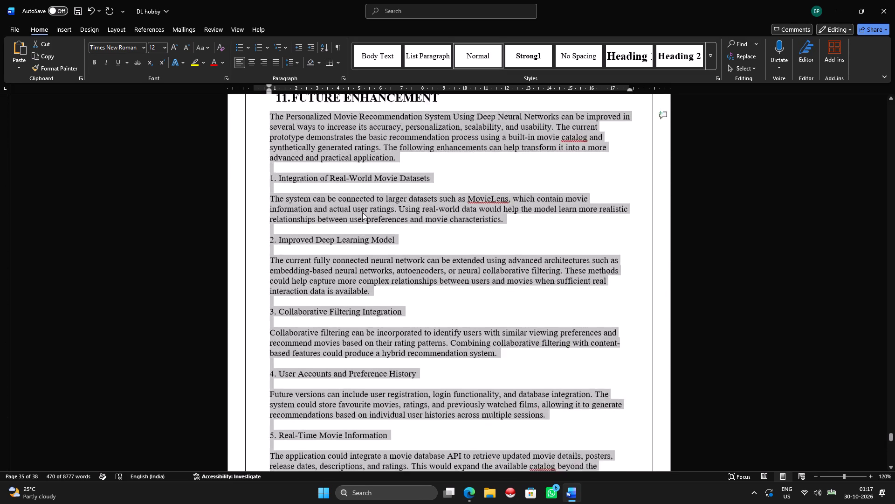
scroll(362, 212, "up", 2)
left_click(281, 61)
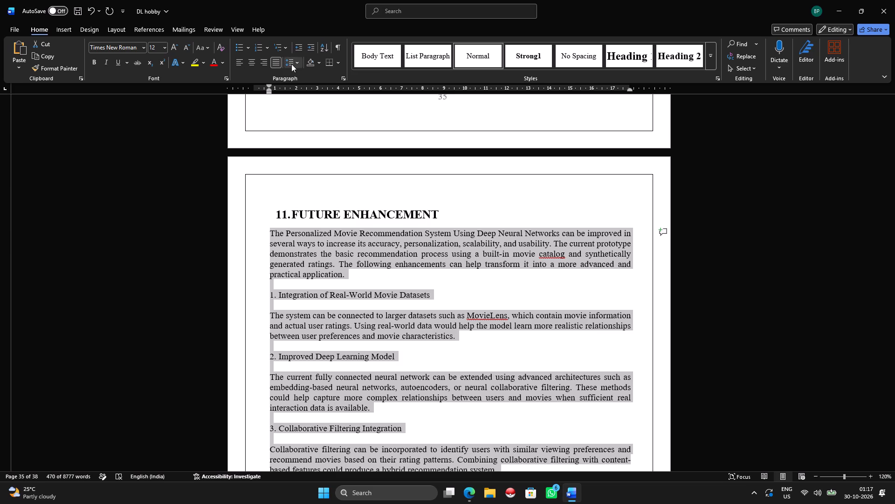
left_click(291, 64)
left_click(315, 105)
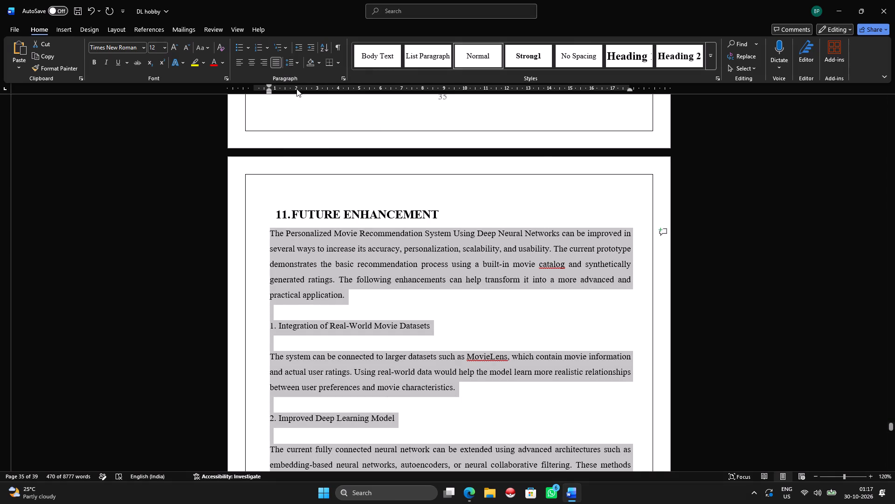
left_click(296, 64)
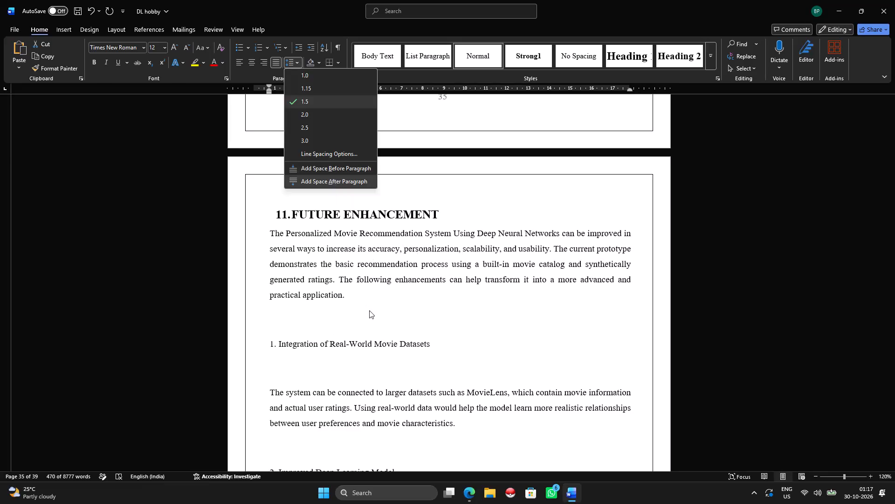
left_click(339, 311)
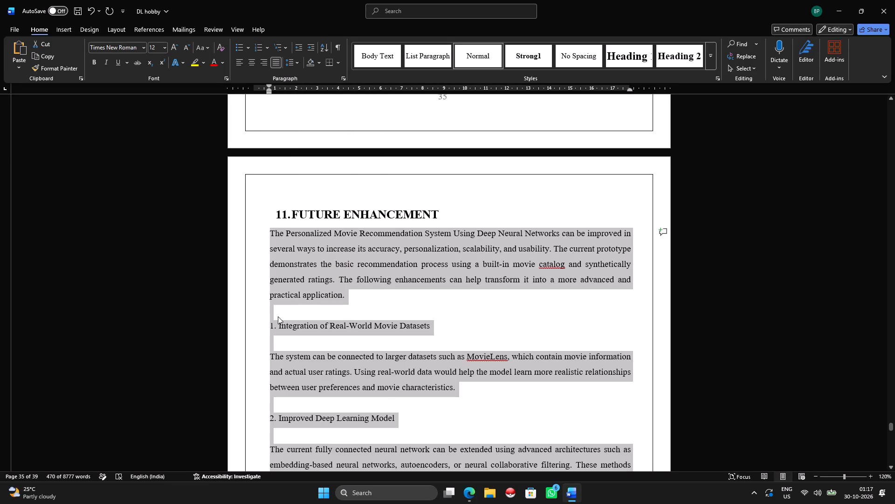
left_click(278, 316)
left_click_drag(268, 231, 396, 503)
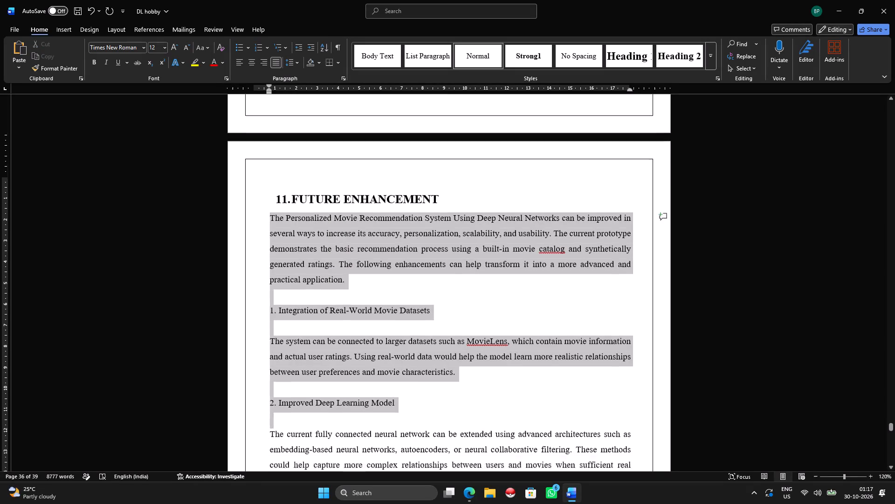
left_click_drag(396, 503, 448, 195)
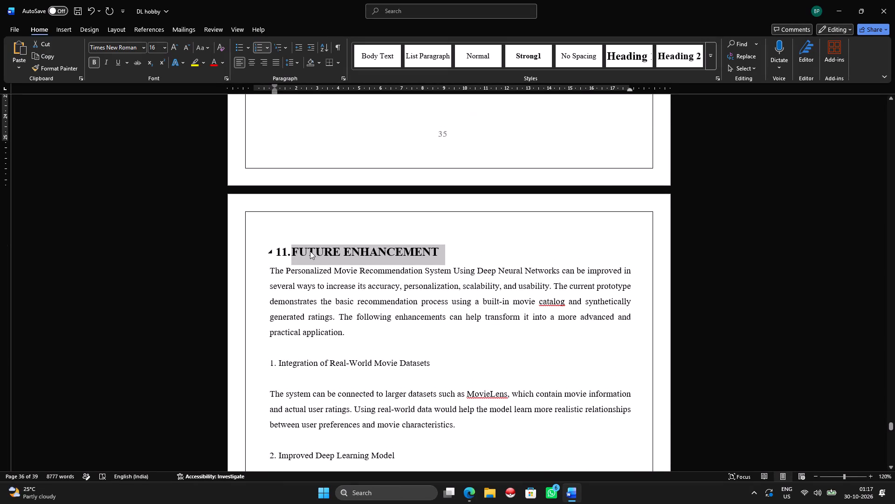
Align the 11. Future Enhancement heading's number with the body text's edge and adjust its hanging indent to close the gap before the title.
left_click(274, 250)
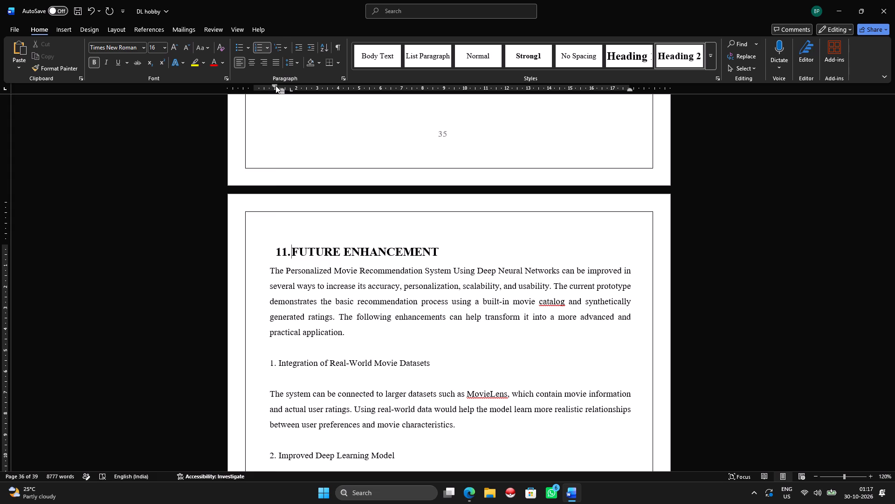
left_click_drag(275, 85, 269, 85)
left_click_drag(282, 88, 287, 90)
left_click_drag(287, 90, 288, 90)
left_click(451, 241)
Remove the blank lines around Future Enhancement subheadings 1, Integration of Real-World Movie Datasets, and 2, Improved Deep Learning Model.
scroll(424, 258, "down", 4)
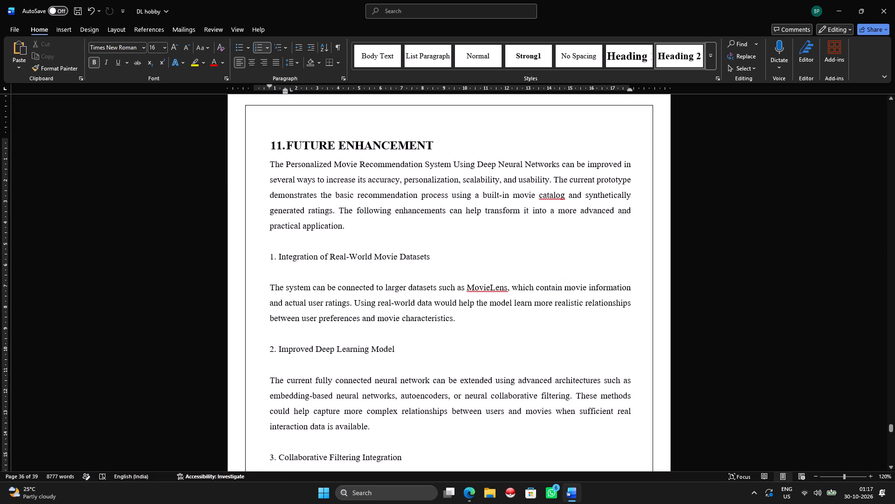
left_click(293, 245)
key("BackSpace")
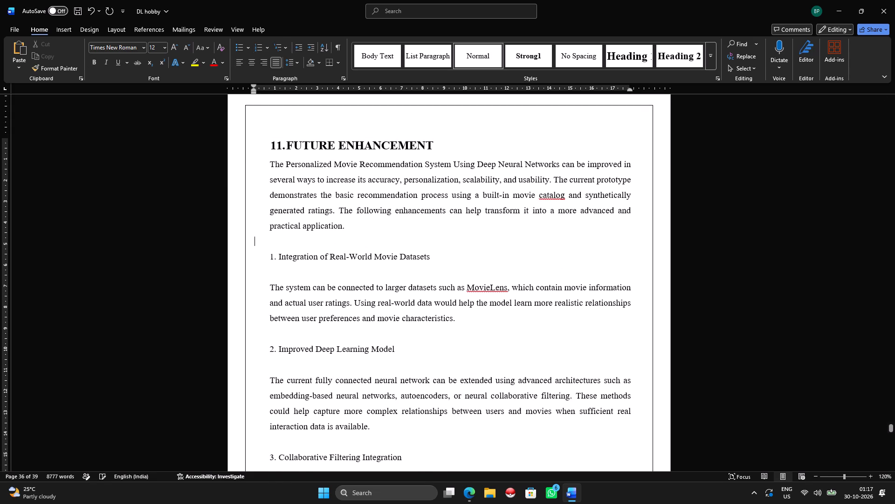
key("BackSpace")
left_click(296, 250)
left_click(304, 259)
key("BackSpace")
key("BackSpace")
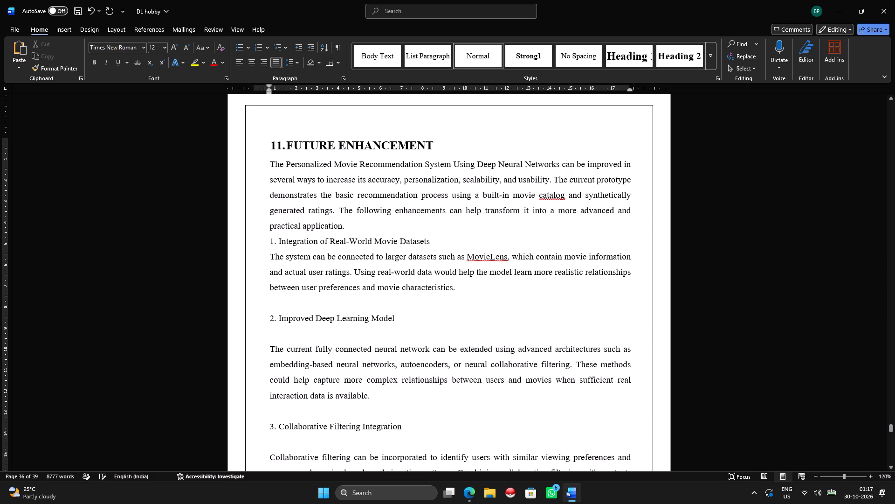
left_click(308, 305)
key("BackSpace")
key("BackSpace")
left_click(303, 318)
key("BackSpace")
key("BackSpace")
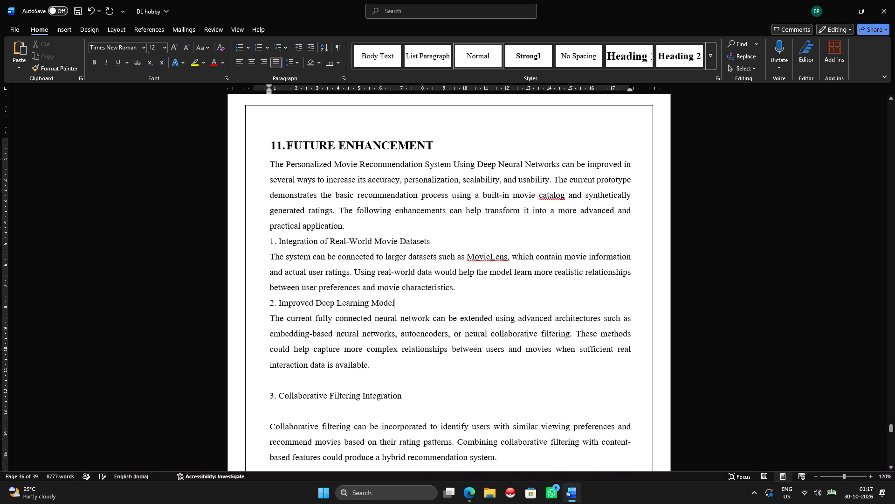
Remove the blank lines around Future Enhancement subheadings 3, Collaborative Filtering Integration, and 4, User Accounts and Preference History.
left_click(319, 377)
key("BackSpace")
key("BackSpace")
scroll(319, 375, "down", 1)
left_click(310, 367)
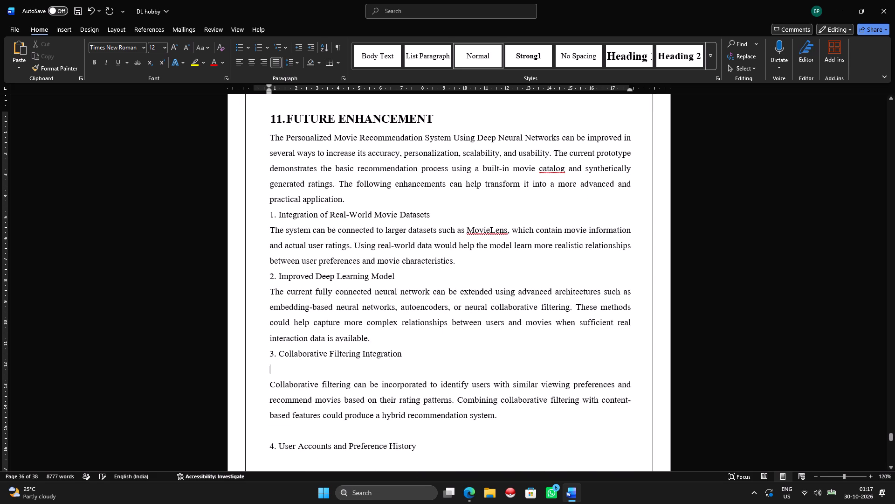
key("BackSpace")
key("BackSpace")
scroll(310, 367, "down", 2)
left_click(304, 364)
key("BackSpace")
key("BackSpace")
left_click(304, 374)
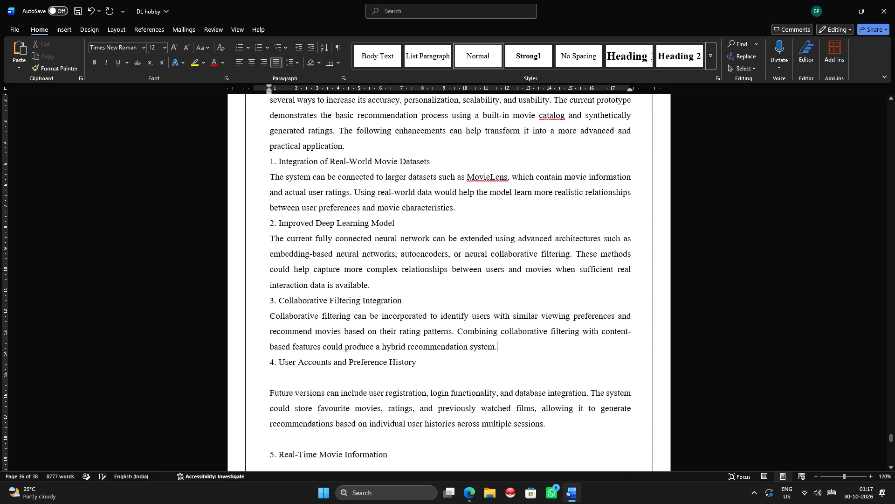
key("BackSpace")
key("BackSpace")
Remove the blank lines around Future Enhancement subheadings 5, Real-Time Movie Information, and 6, Improved Recommendation Evaluation.
left_click(310, 417)
key("BackSpace")
left_click(320, 419)
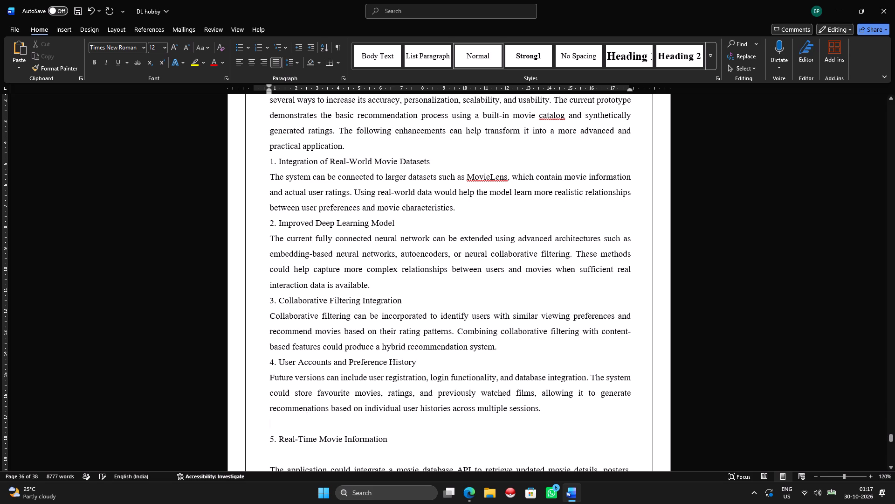
key("BackSpace")
key("BackSpace")
scroll(320, 419, "down", 1)
left_click(315, 413)
key("BackSpace")
key("BackSpace")
scroll(313, 412, "down", 2)
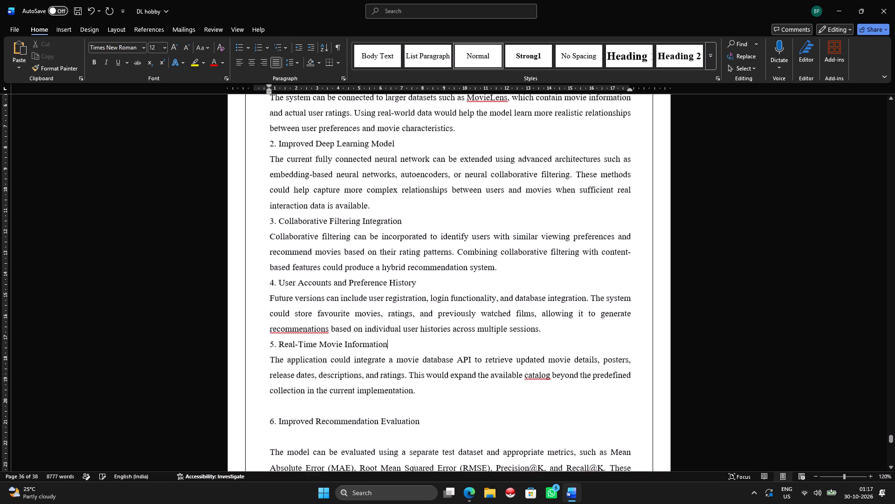
left_click(303, 404)
key("BackSpace")
key("BackSpace")
left_click(309, 419)
key("BackSpace")
key("BackSpace")
Delete Future Enhancement items 7 to 10, from Enhanced User Interface up to the 12. References heading.
scroll(309, 419, "down", 1)
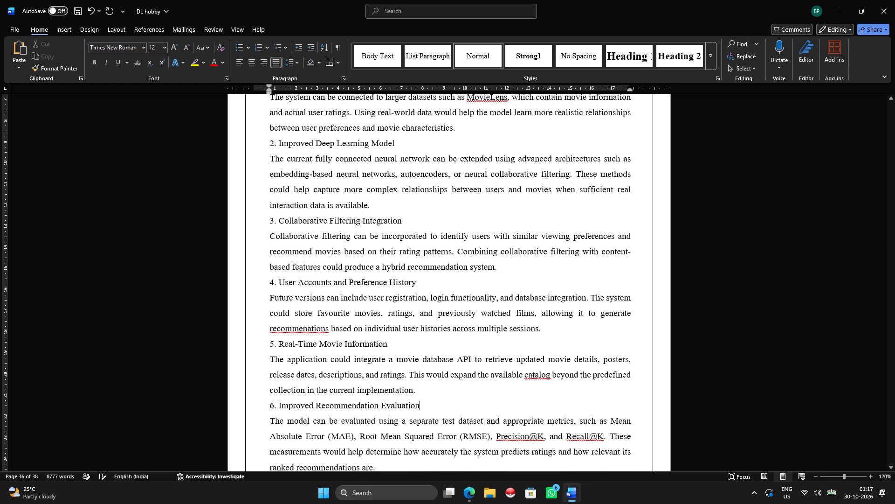
scroll(309, 419, "down", 4)
scroll(324, 372, "down", 4)
scroll(334, 330, "down", 2)
left_click_drag(270, 328, 400, 503)
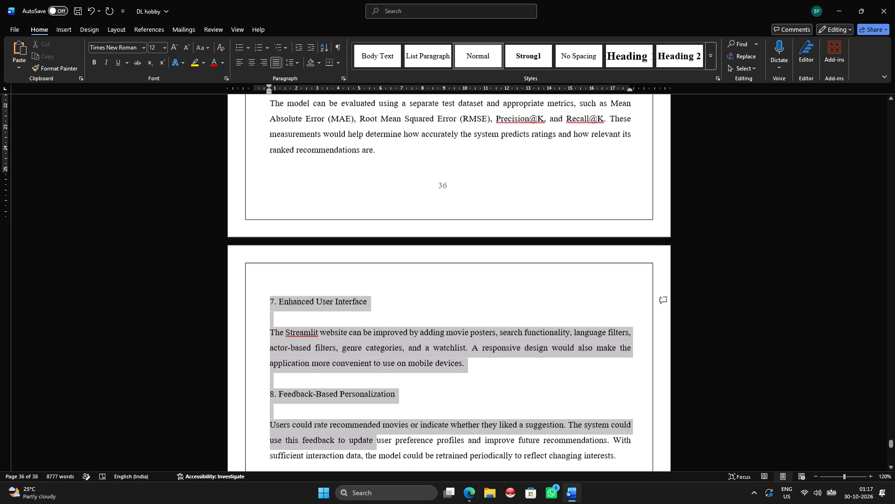
left_click_drag(400, 503, 485, 426)
key("BackSpace")
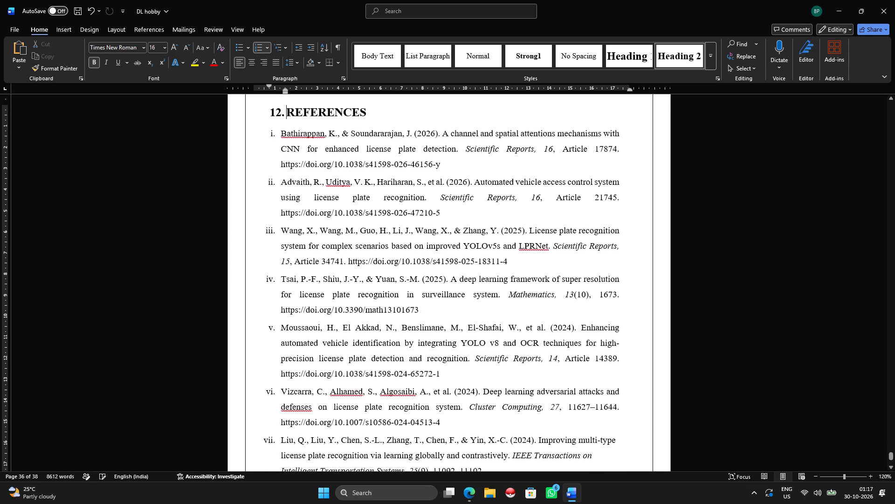
scroll(453, 385, "up", 20)
scroll(453, 385, "up", 4)
scroll(459, 324, "up", 2)
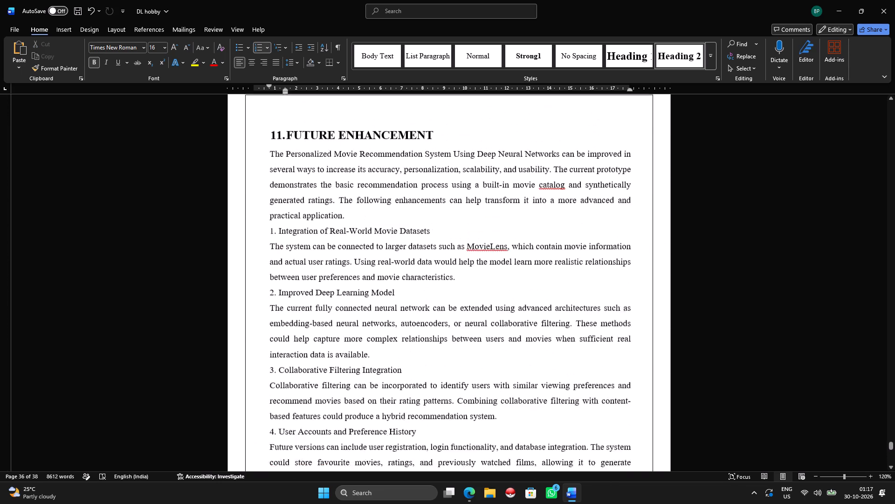
scroll(459, 324, "down", 20)
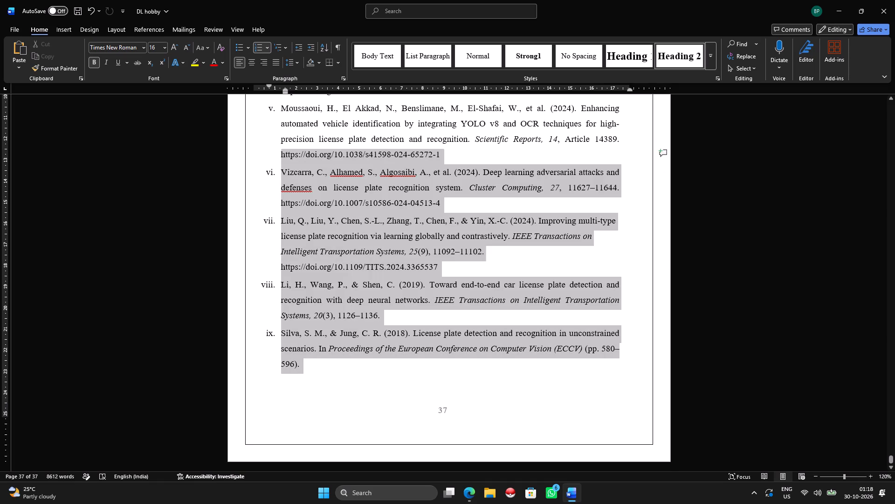
left_click_drag(282, 145, 286, 210)
key("BackSpace")
right_click(286, 210)
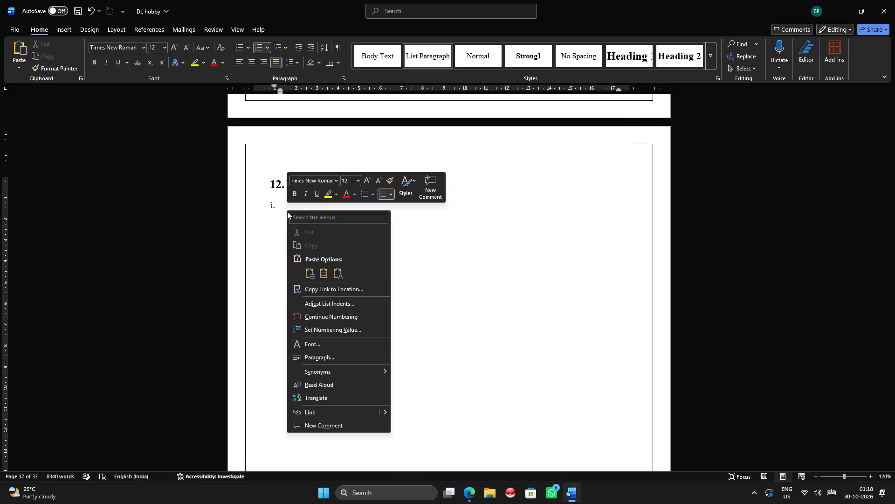
left_click(321, 270)
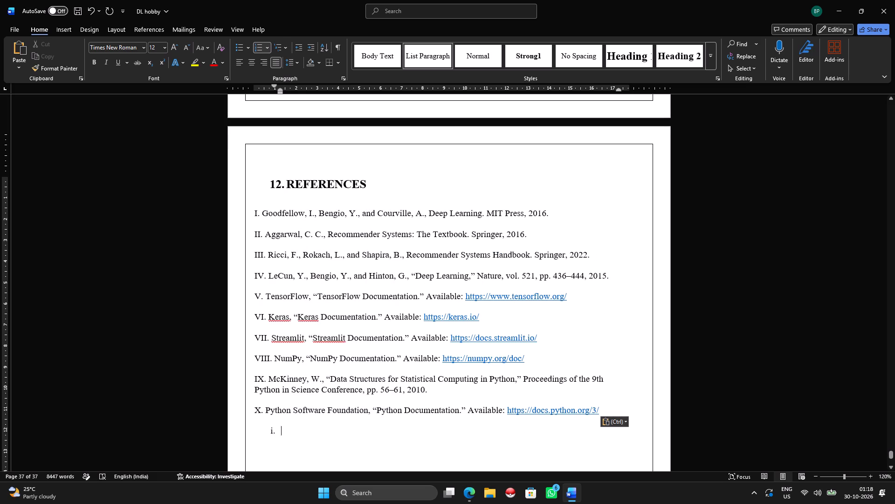
Delete the empty leftover list item i. below reference X.
key("BackSpace")
key("BackSpace")
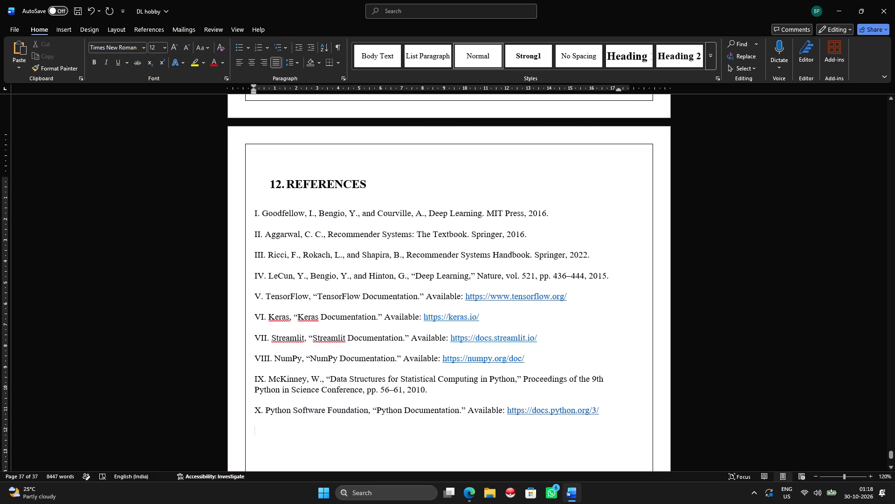
Indent all lines of references I to X so they align with the start of the 12. References heading.
left_click_drag(615, 412, 250, 213)
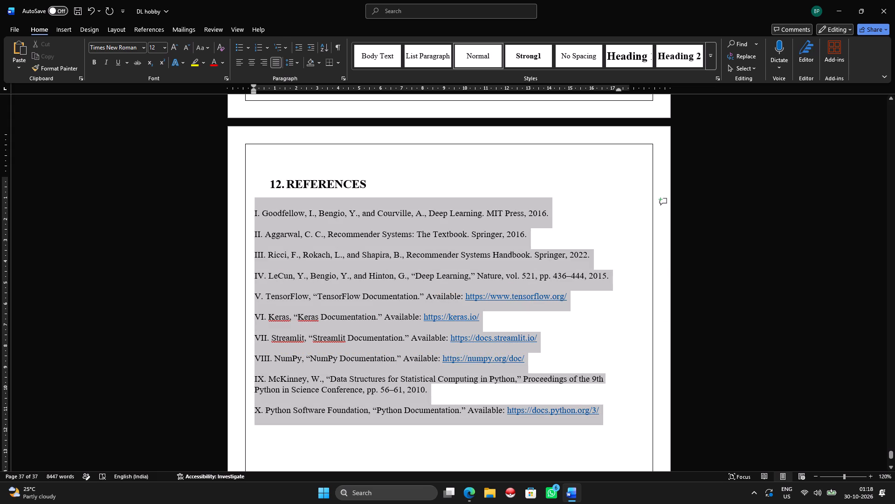
left_click_drag(250, 213, 250, 213)
left_click_drag(252, 84, 254, 85)
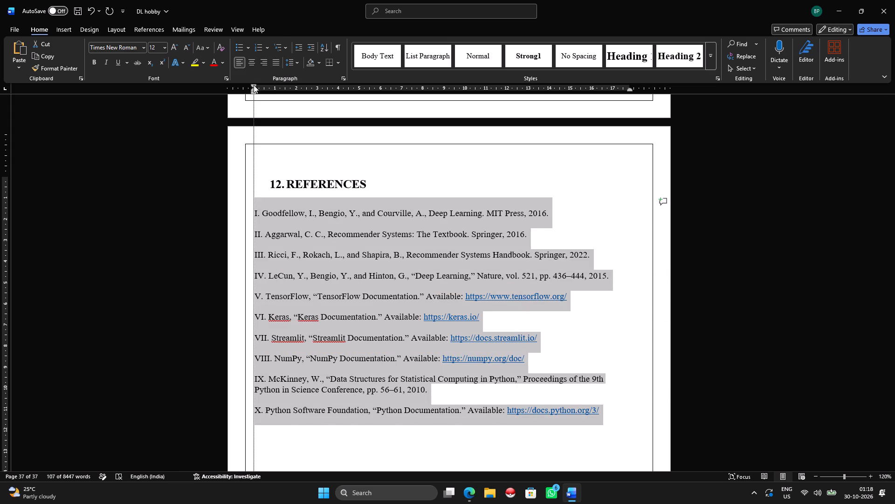
left_click_drag(254, 85, 268, 85)
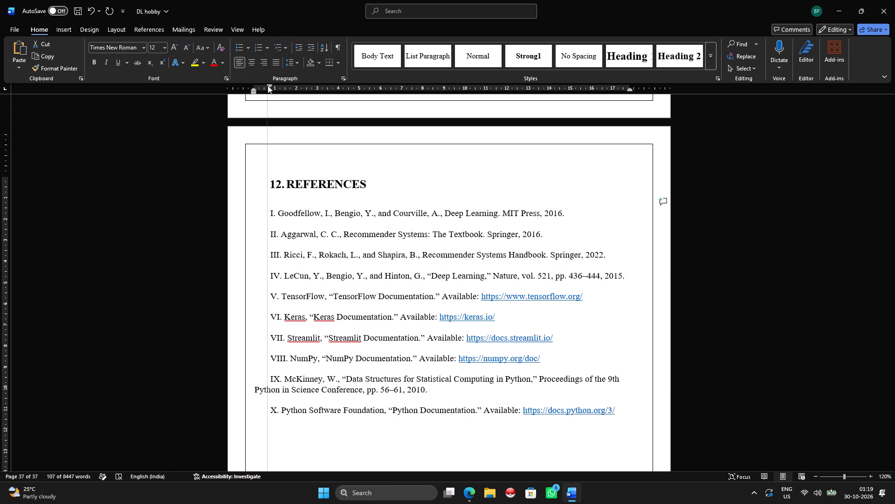
left_click_drag(268, 85, 269, 85)
left_click_drag(269, 85, 270, 85)
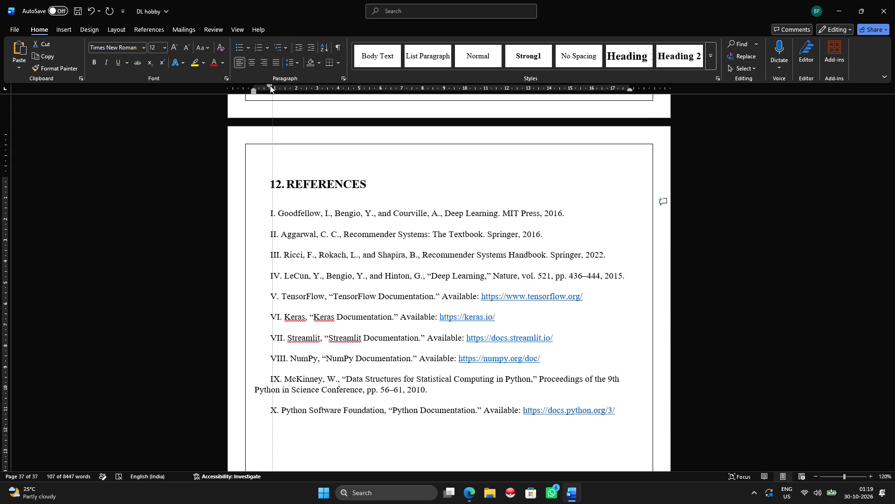
left_click_drag(270, 85, 269, 85)
left_click_drag(253, 90, 271, 90)
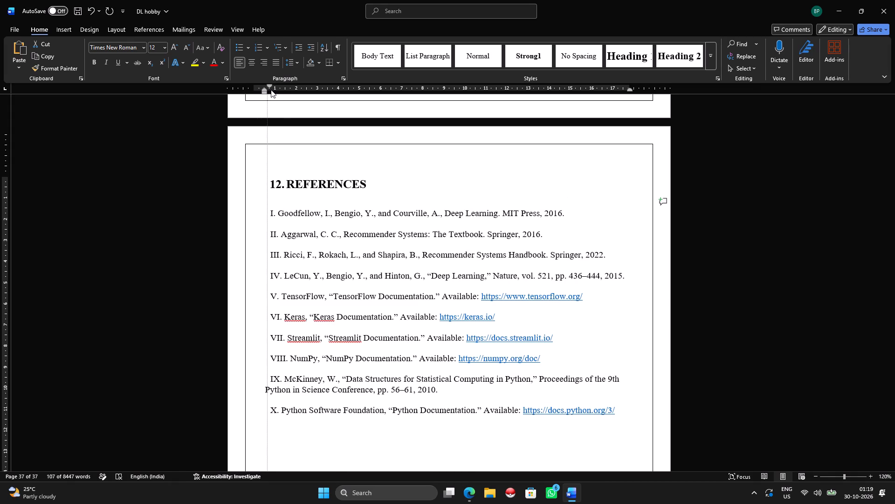
left_click_drag(271, 90, 271, 90)
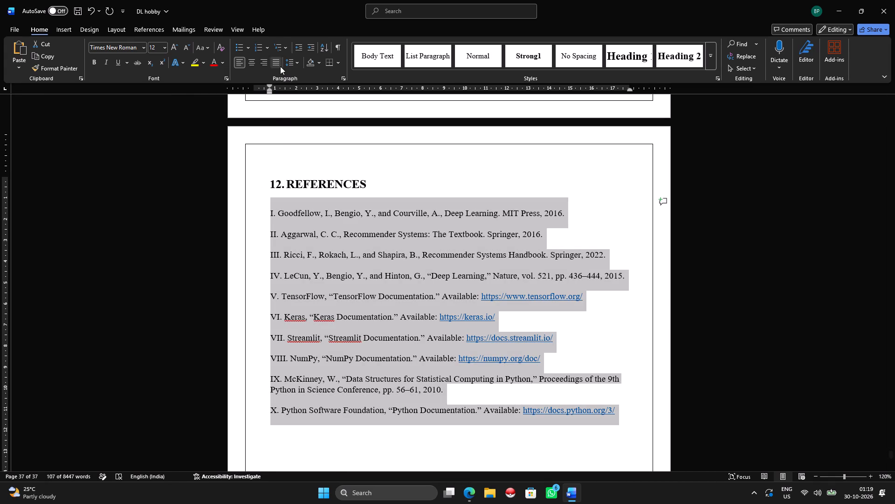
Justify the text of references I to X and look over the References page.
left_click(279, 65)
left_click(482, 396)
scroll(413, 439, "up", 3)
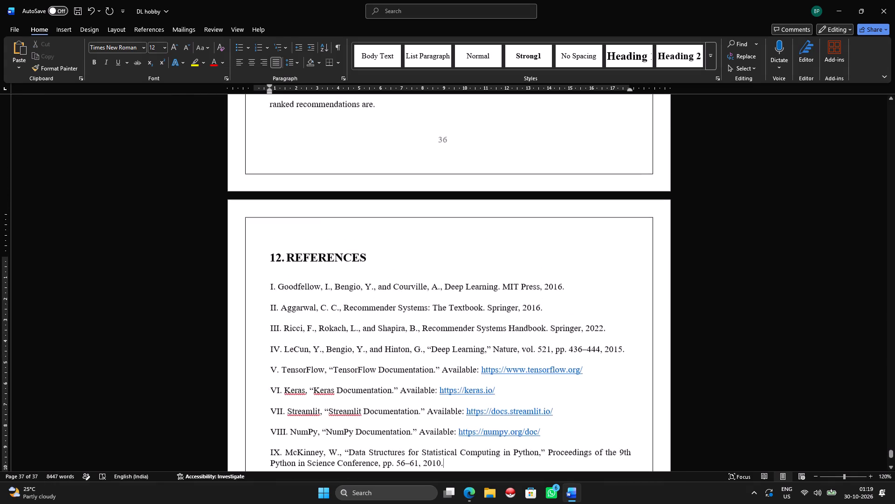
scroll(409, 442, "down", 18)
scroll(496, 428, "up", 8)
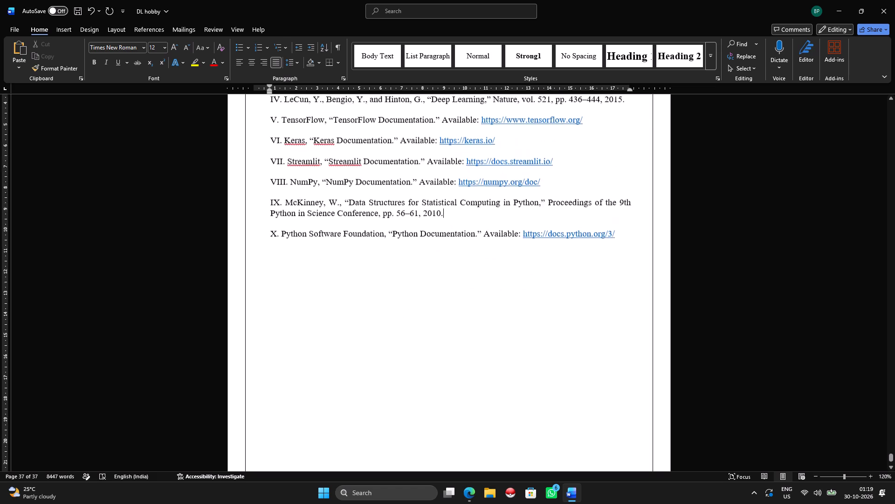
scroll(593, 413, "up", 2)
In the Index table, set the page number of References to 37 and of Future Enhancement to 36.
left_click_drag(891, 455, 888, 223)
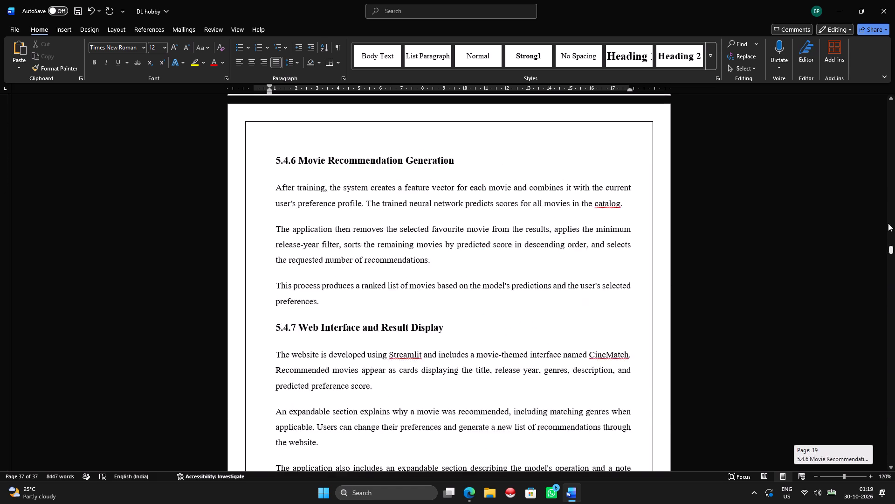
left_click_drag(888, 223, 894, 146)
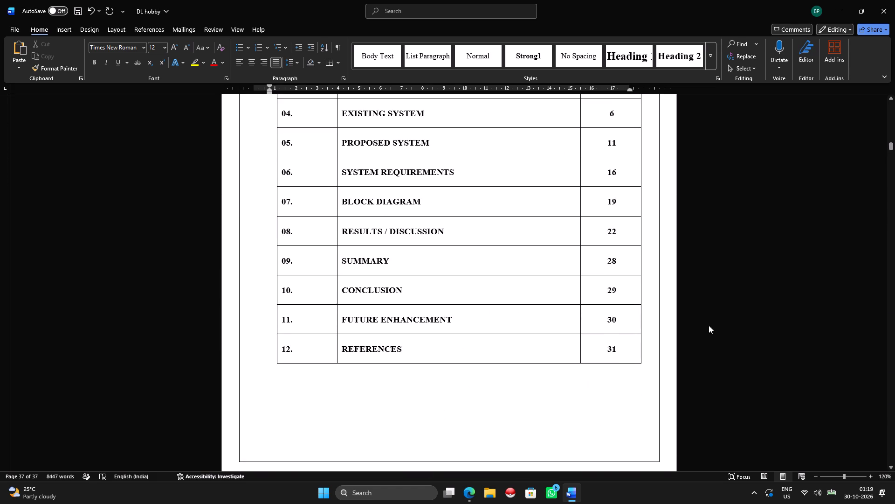
left_click(620, 348)
key("BackSpace")
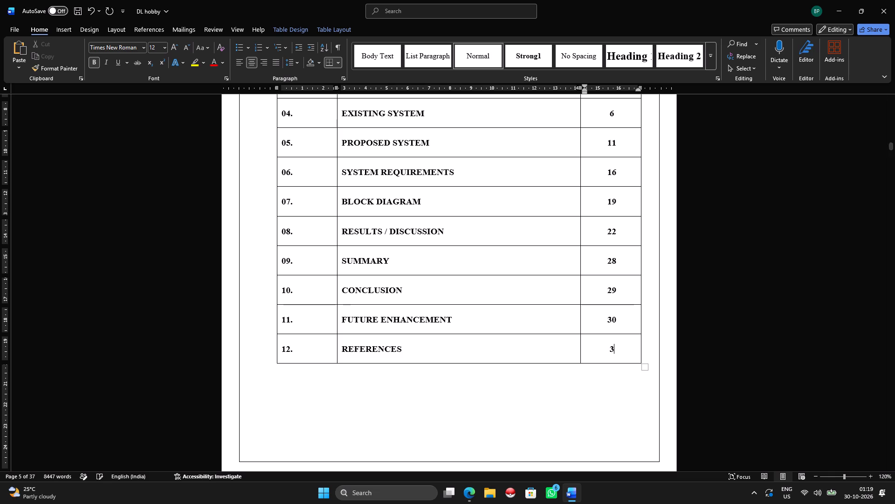
key("7")
key("Up")
key("BackSpace")
key("6")
Set the page number of Conclusion in the Index table to 35.
key("Up")
key("BackSpace")
type("35")
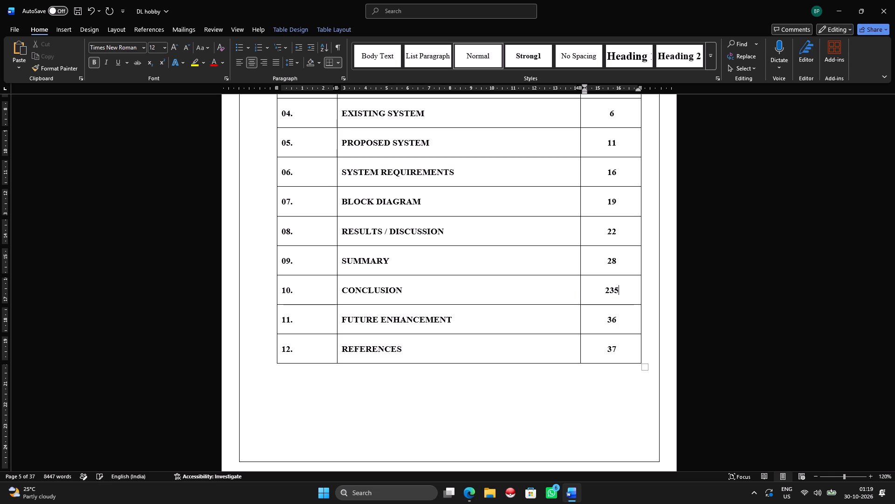
key("Left")
key("Left")
key("BackSpace")
key("3")
key("BackSpace")
Compare the Index table's page numbers with the footer page numbers of the Abstract and Introduction, and review the front pages.
scroll(626, 346, "up", 3)
scroll(624, 294, "up", 2)
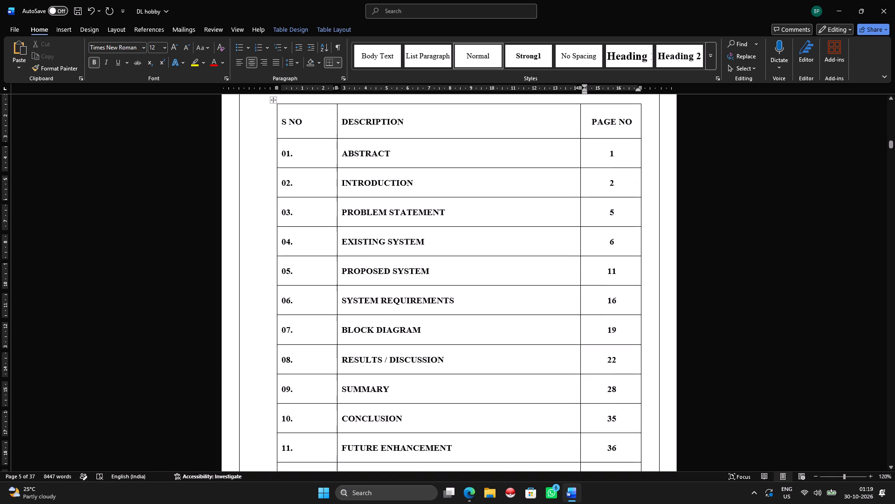
left_click_drag(889, 145, 889, 167)
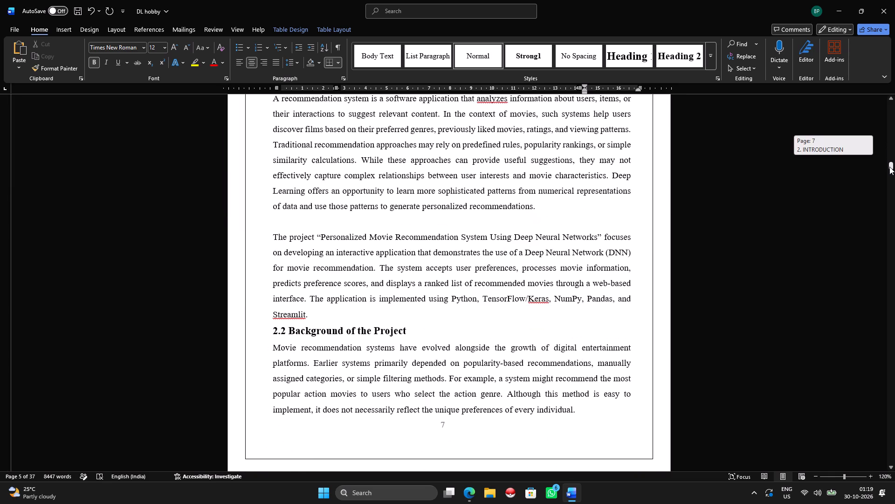
left_click_drag(889, 167, 889, 163)
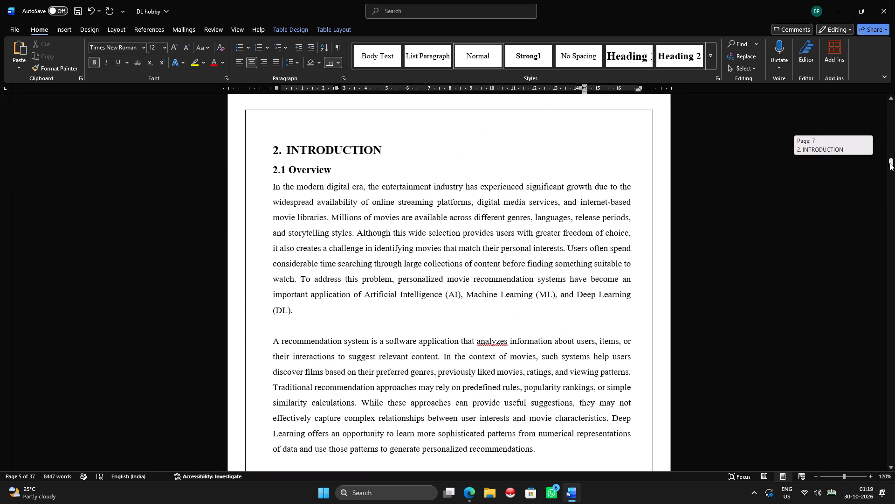
left_click_drag(889, 163, 891, 164)
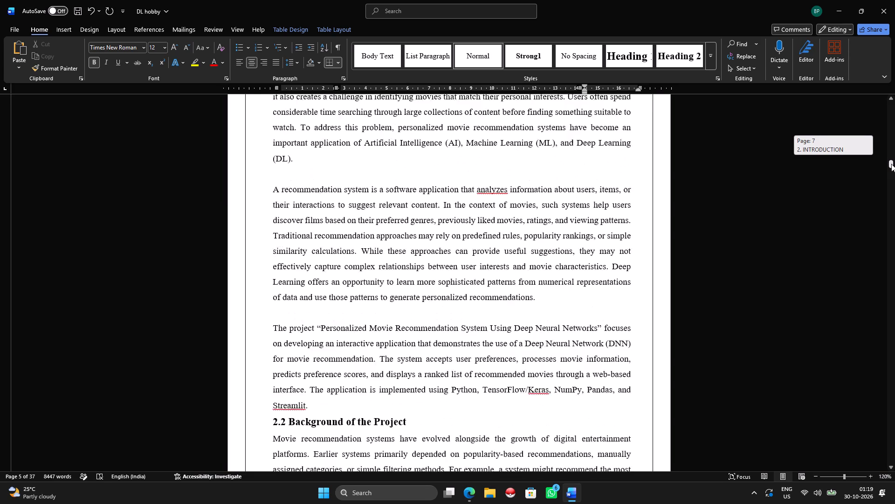
left_click_drag(891, 164, 888, 150)
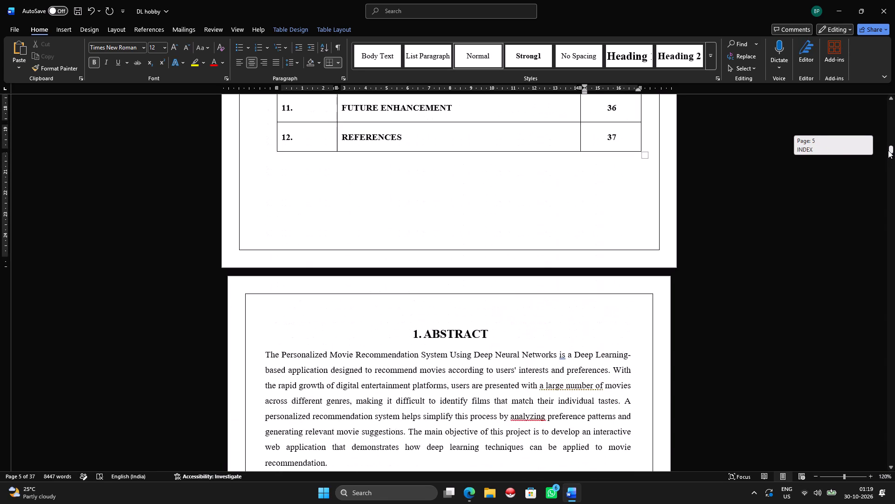
left_click_drag(888, 150, 893, 157)
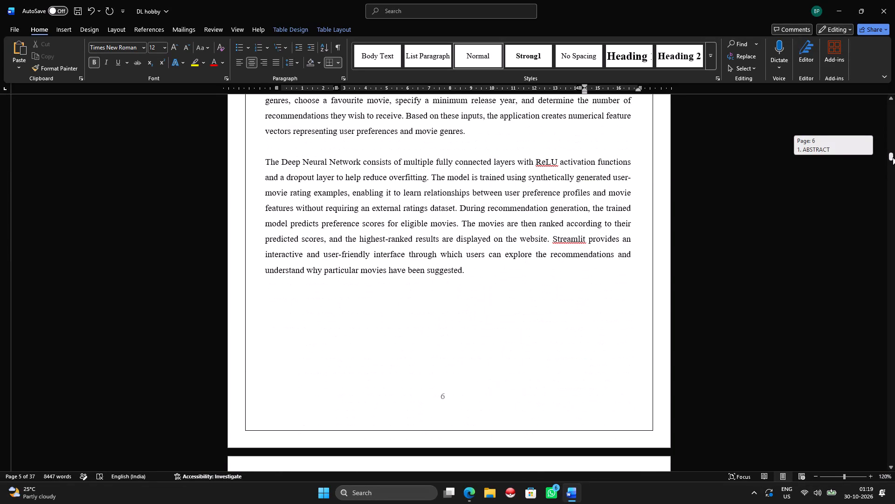
left_click_drag(893, 157, 891, 153)
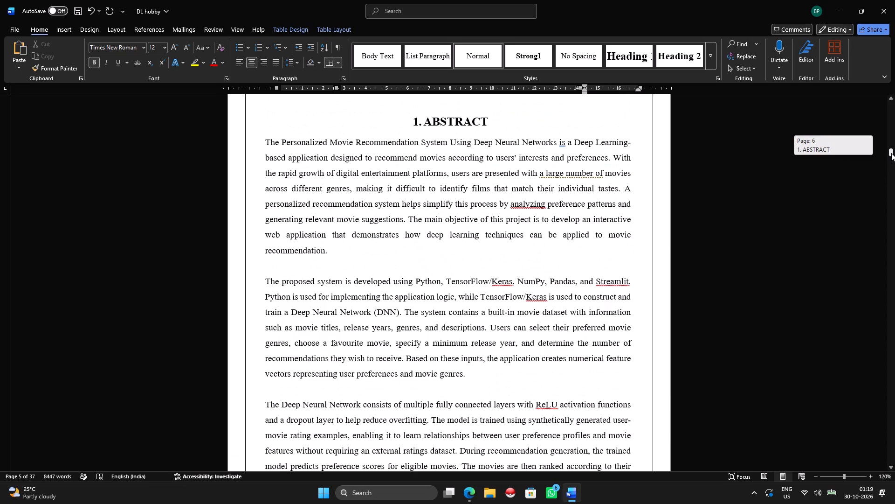
left_click_drag(891, 153, 893, 145)
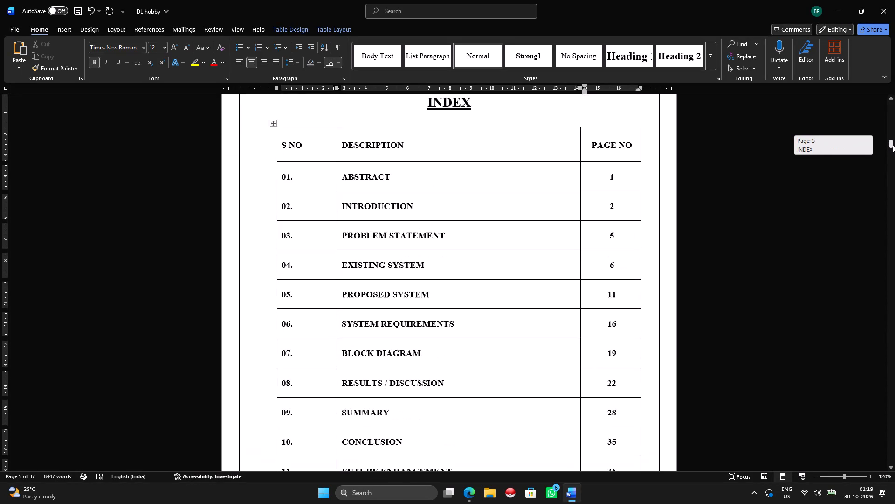
left_click_drag(893, 145, 894, 147)
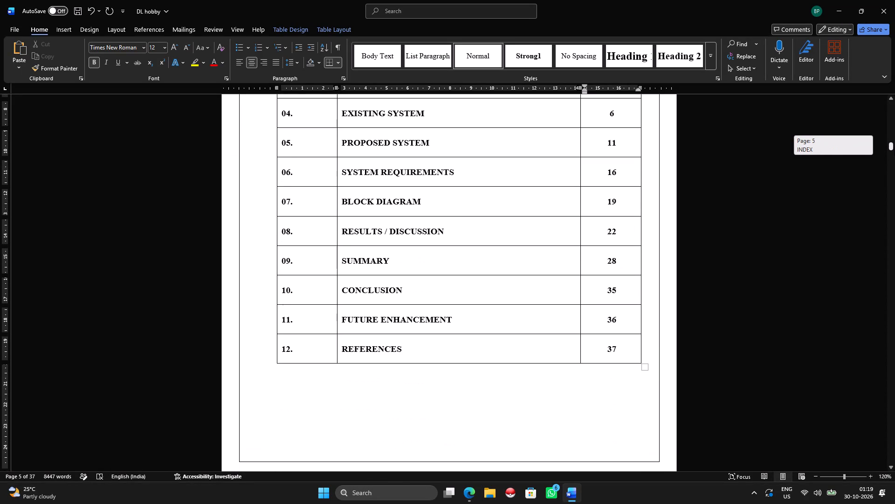
left_click_drag(894, 147, 894, 157)
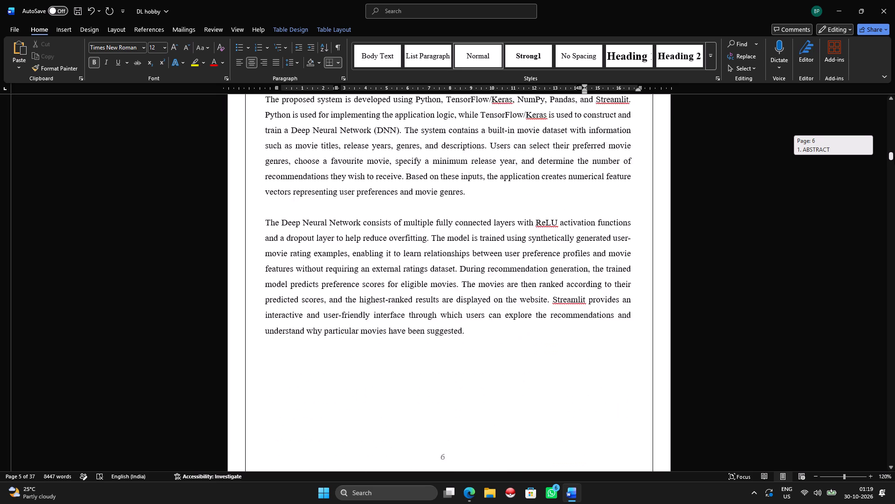
left_click_drag(894, 157, 890, 140)
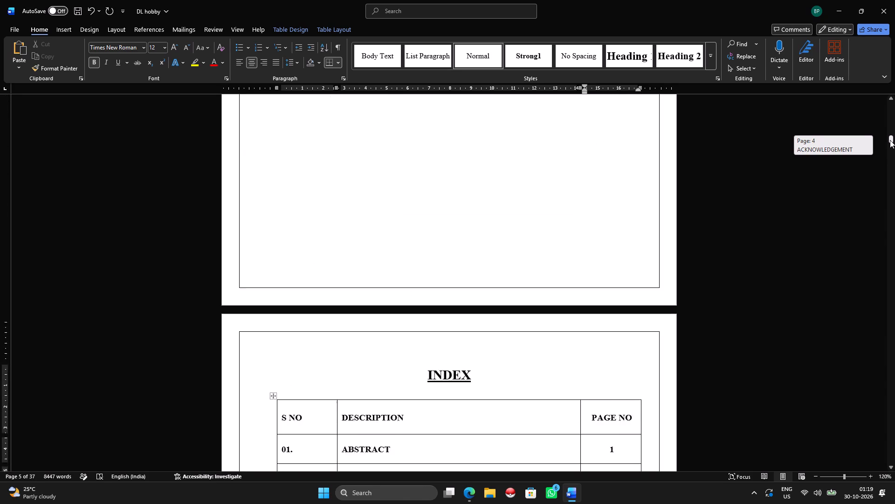
left_click_drag(890, 140, 889, 124)
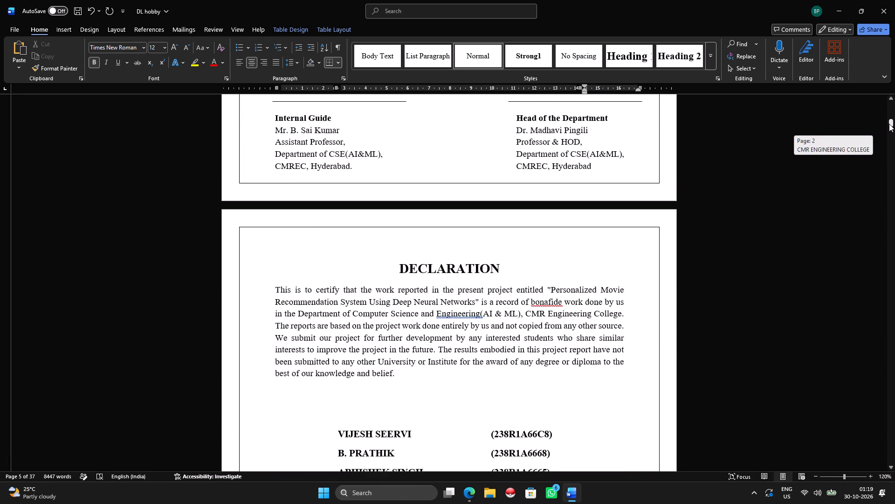
left_click_drag(889, 124, 893, 141)
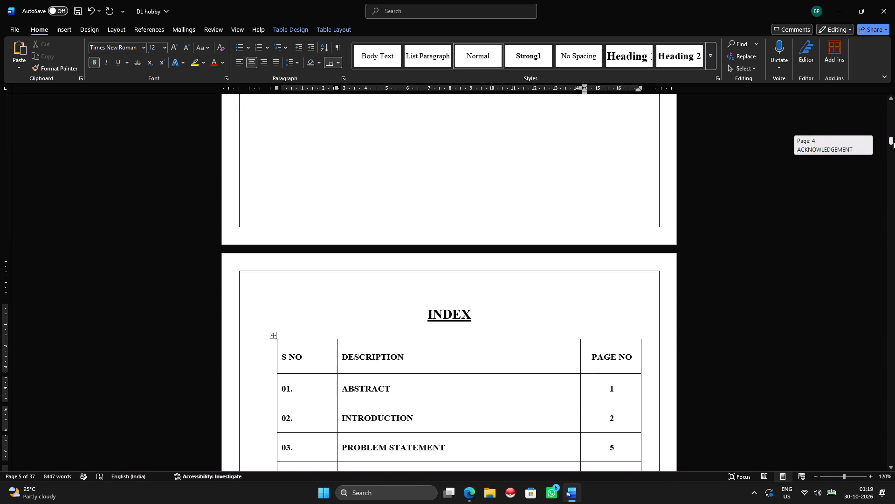
left_click_drag(893, 141, 894, 146)
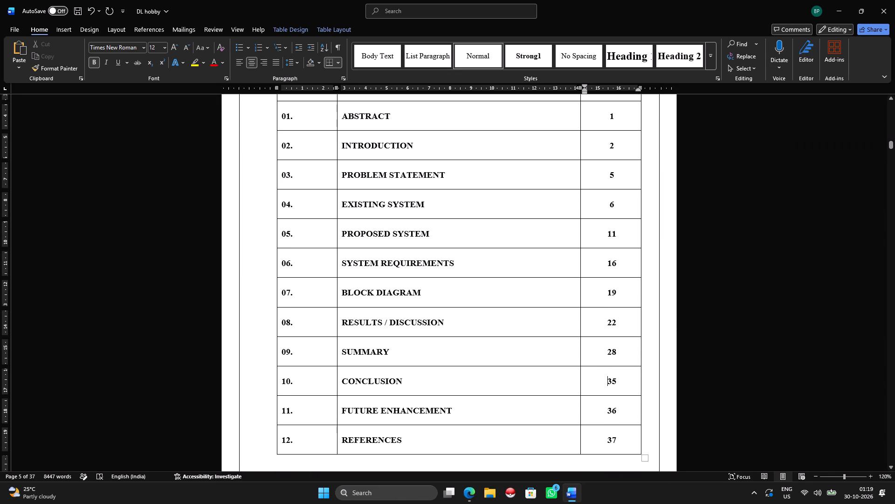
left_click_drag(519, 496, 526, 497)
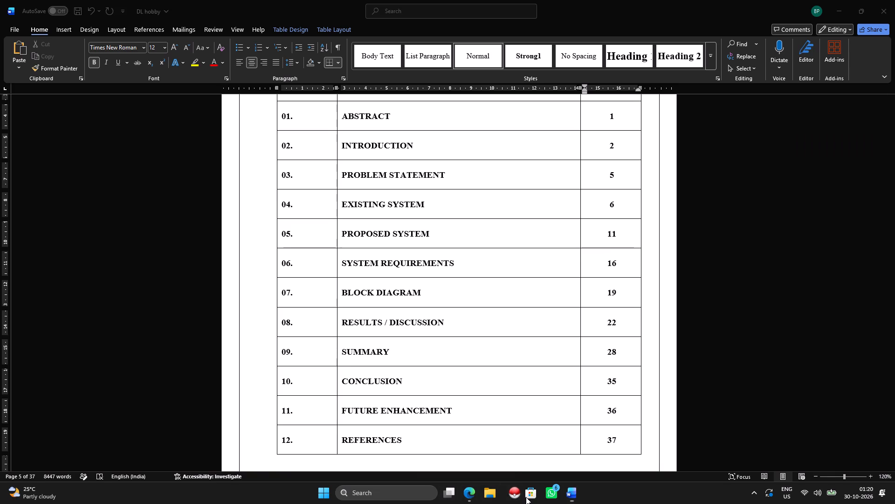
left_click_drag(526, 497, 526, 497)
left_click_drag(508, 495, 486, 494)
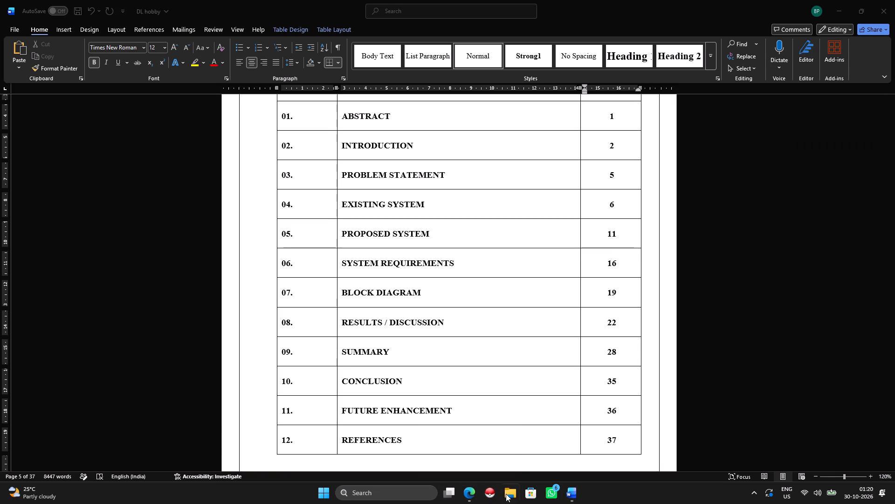
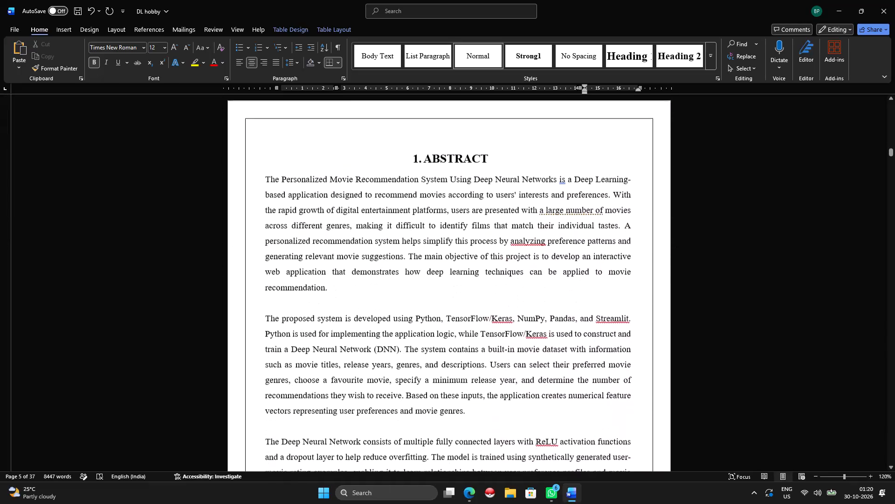
Check the Abstract page's footer number against the Index table and review the table's page number entries.
scroll(450, 314, "down", 3)
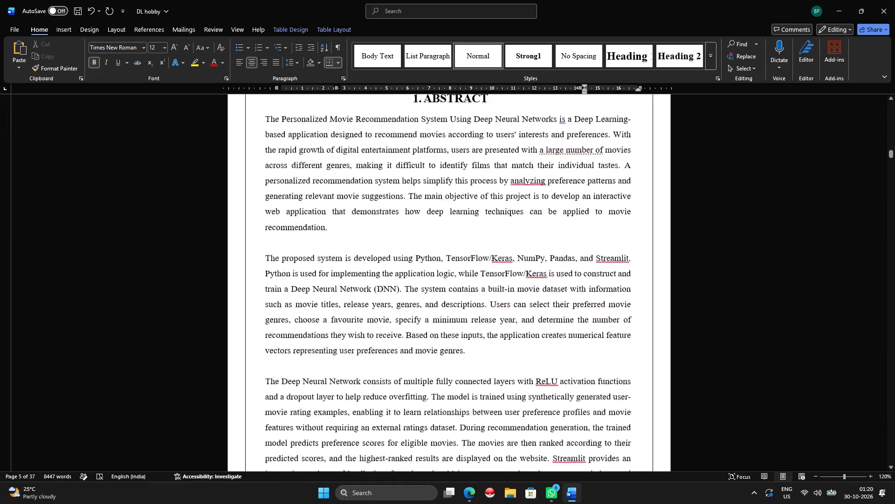
scroll(450, 318, "down", 9)
left_click(446, 355)
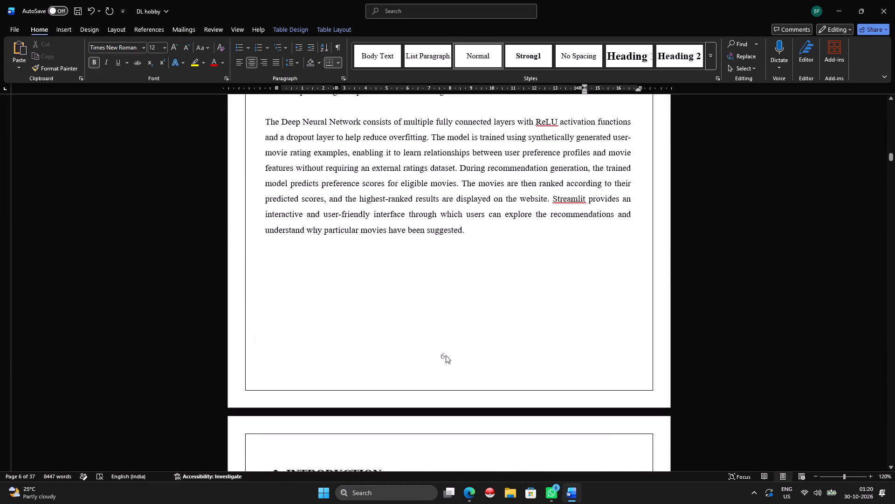
scroll(424, 359, "up", 8)
scroll(626, 323, "up", 12)
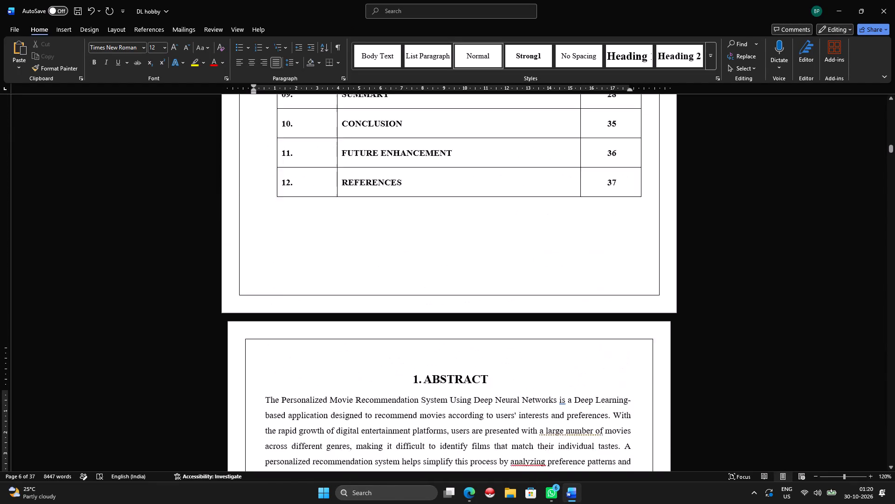
scroll(550, 330, "up", 12)
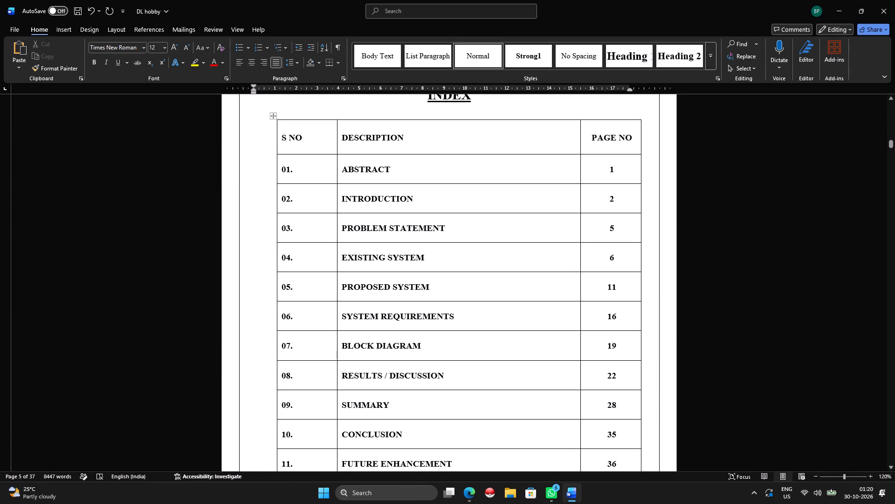
scroll(534, 351, "down", 11)
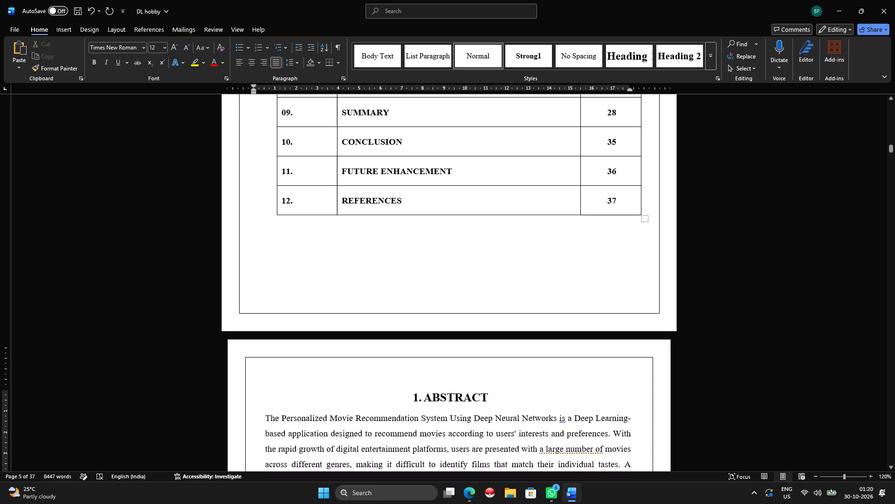
scroll(529, 360, "up", 4)
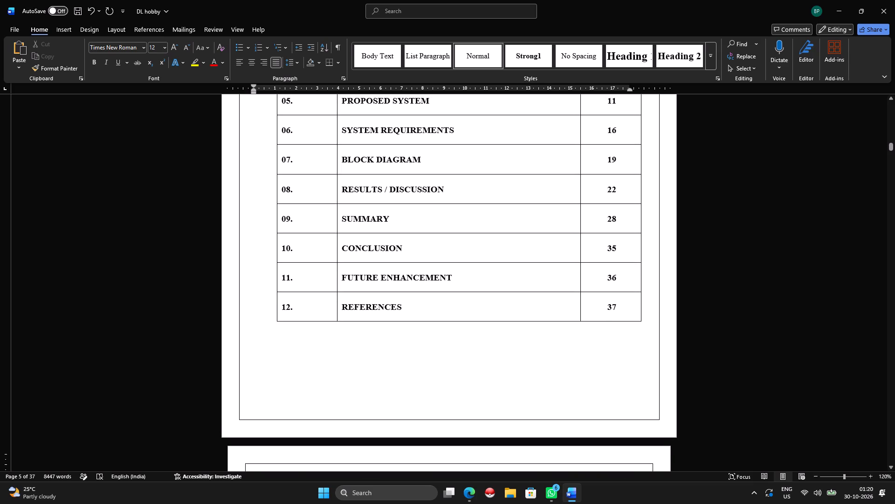
scroll(526, 362, "up", 10)
scroll(526, 362, "down", 3)
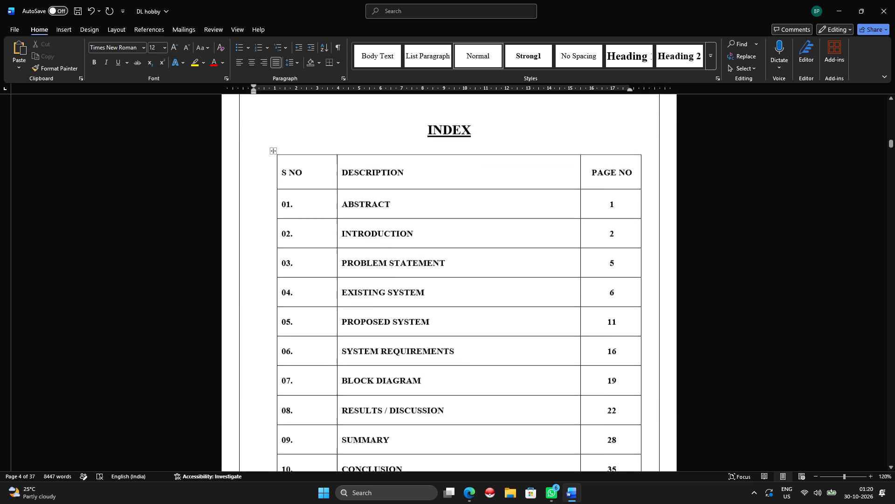
scroll(526, 362, "down", 16)
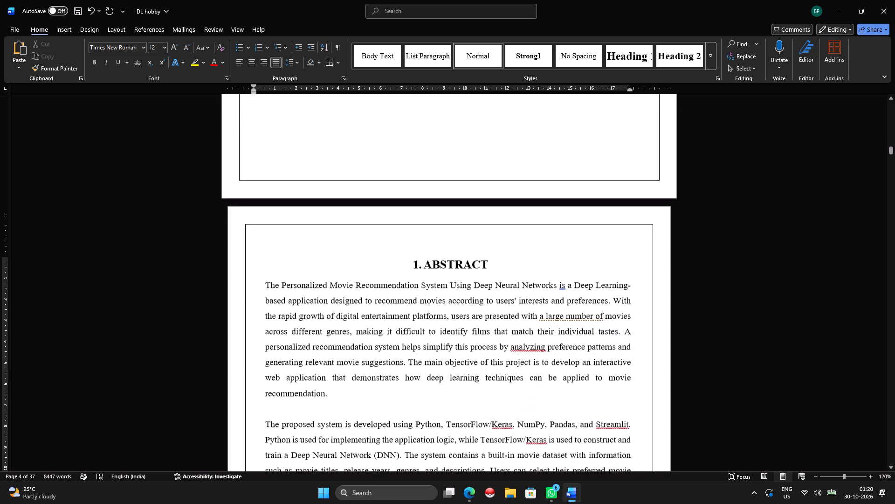
scroll(526, 362, "down", 3)
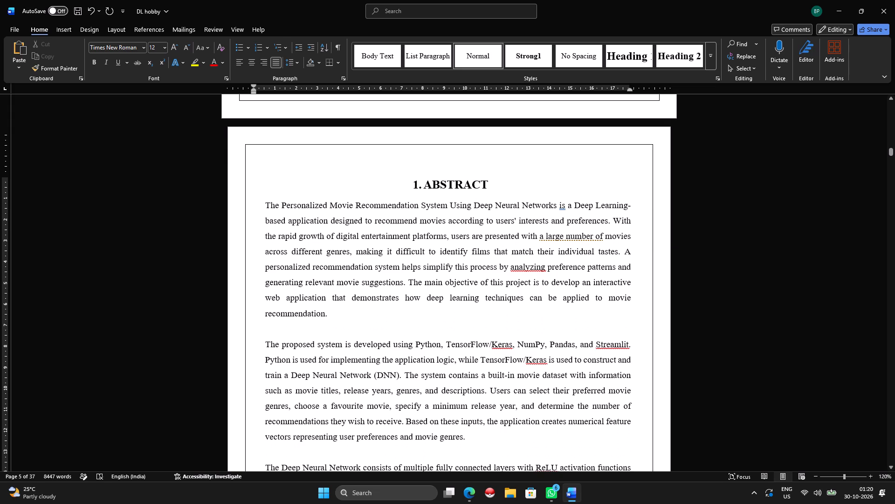
Save the DL hobby report document.
key("ctrl+s")
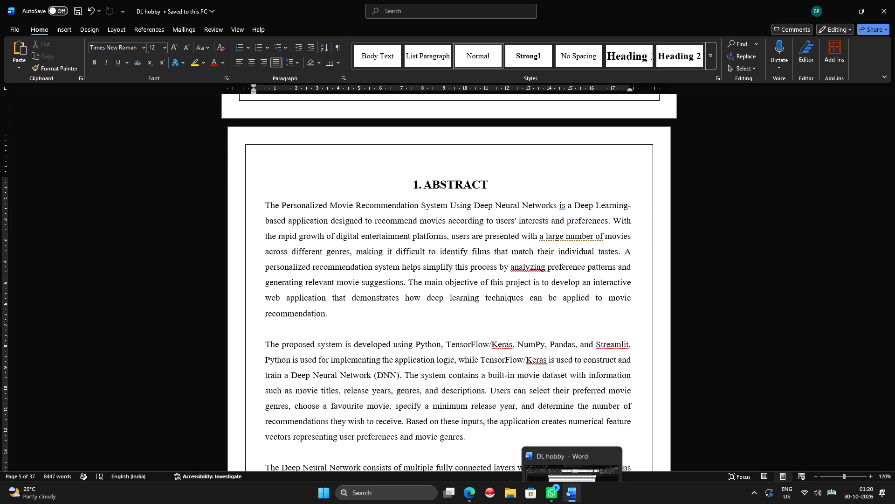
Switch from the report to WhatsApp.
key("alt+Tab")
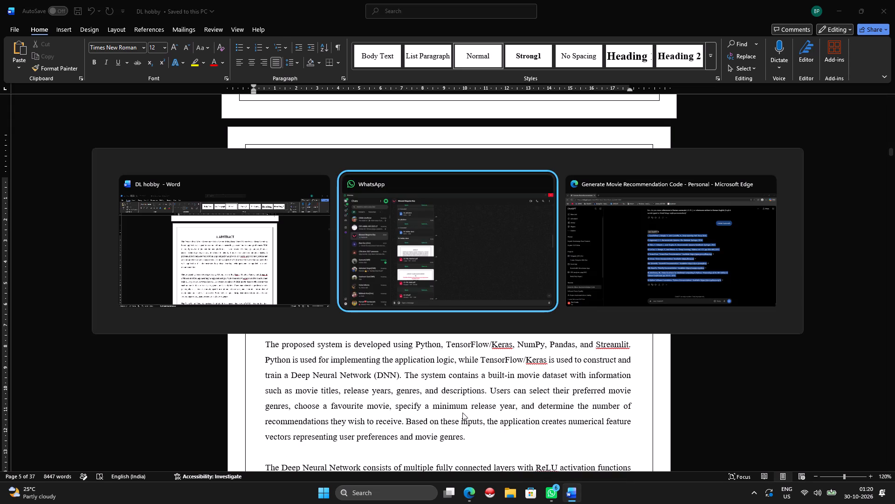
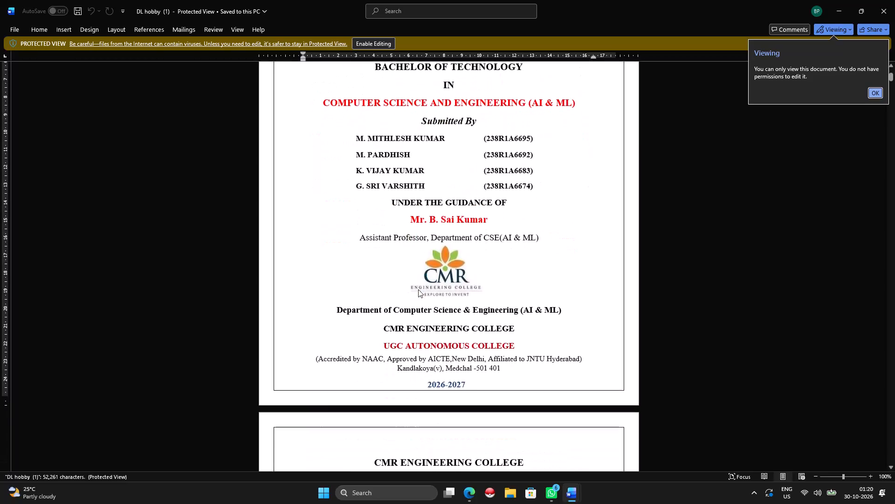
Review the DL hobby (1) reference report's front pages, Index table page numbers and Abstract page.
scroll(418, 289, "down", 20)
scroll(418, 289, "down", 17)
scroll(492, 325, "up", 1)
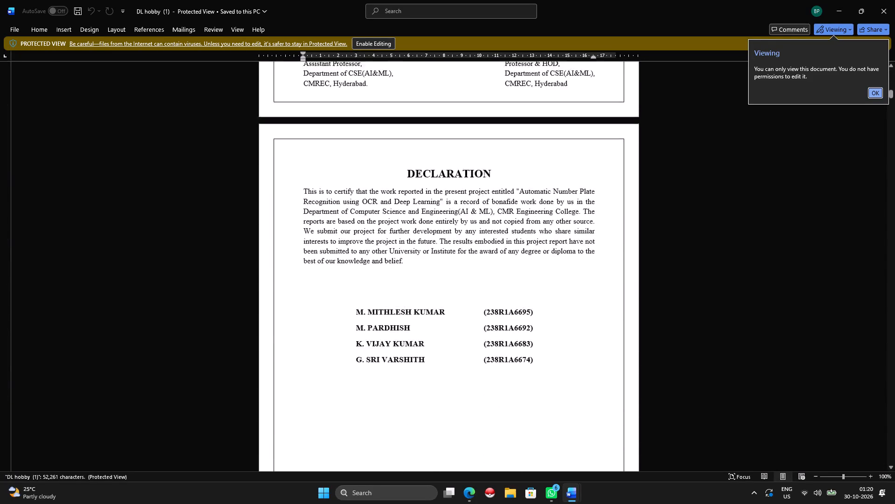
scroll(493, 325, "down", 20)
scroll(493, 325, "down", 20)
scroll(493, 325, "down", 10)
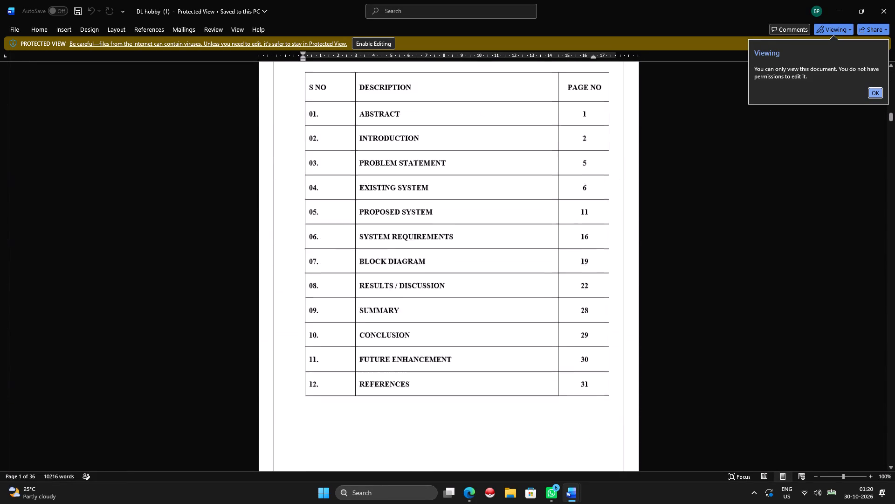
scroll(501, 327, "down", 14)
scroll(505, 332, "down", 12)
scroll(472, 363, "up", 10)
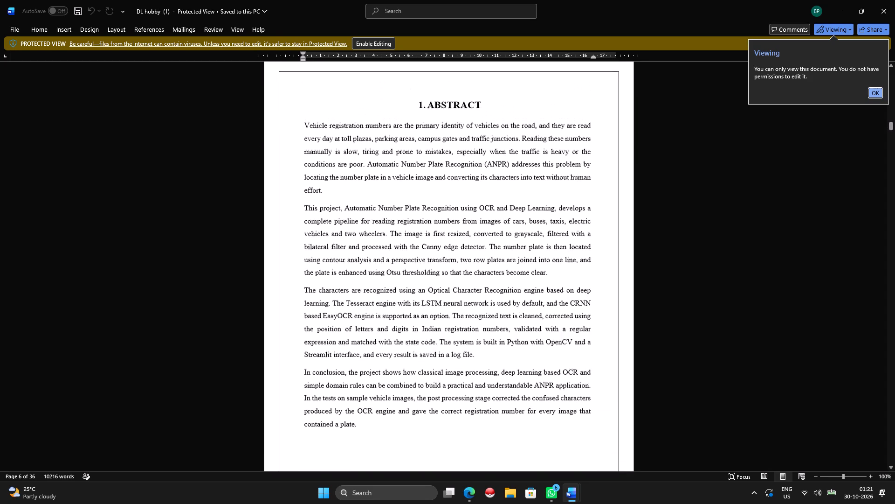
scroll(468, 366, "up", 20)
scroll(468, 366, "up", 8)
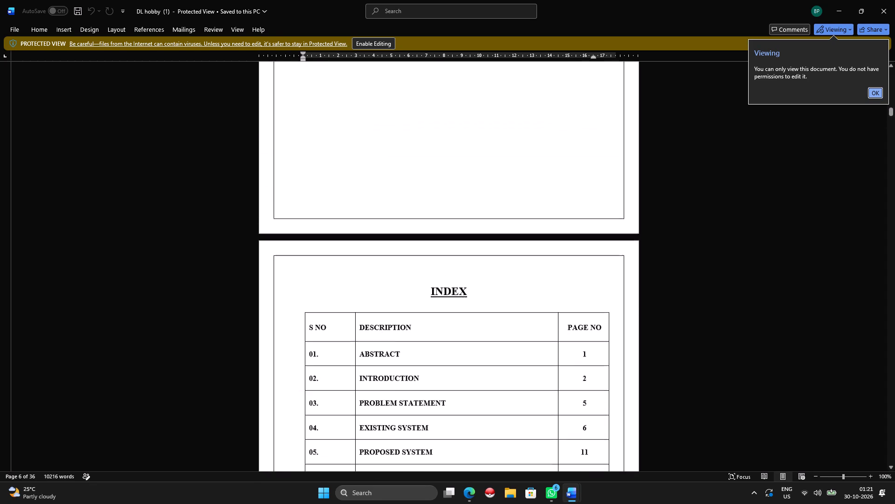
scroll(474, 362, "up", 11)
scroll(496, 369, "down", 13)
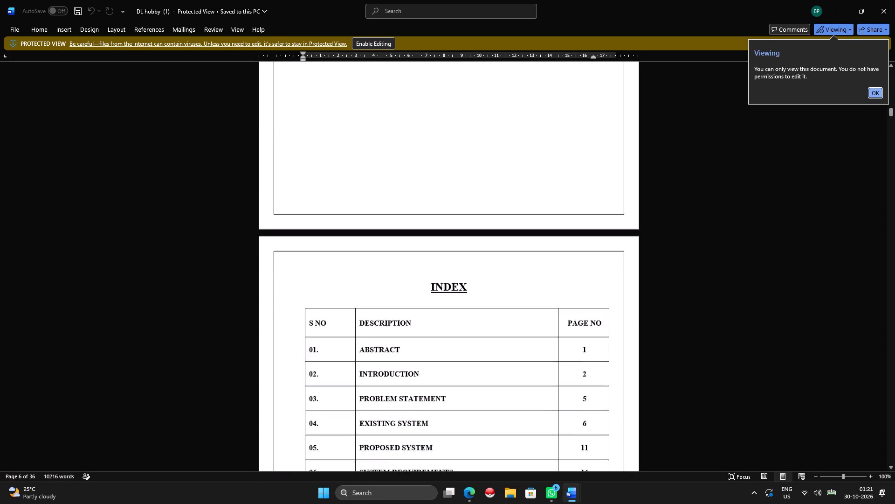
scroll(500, 375, "down", 20)
scroll(500, 375, "down", 11)
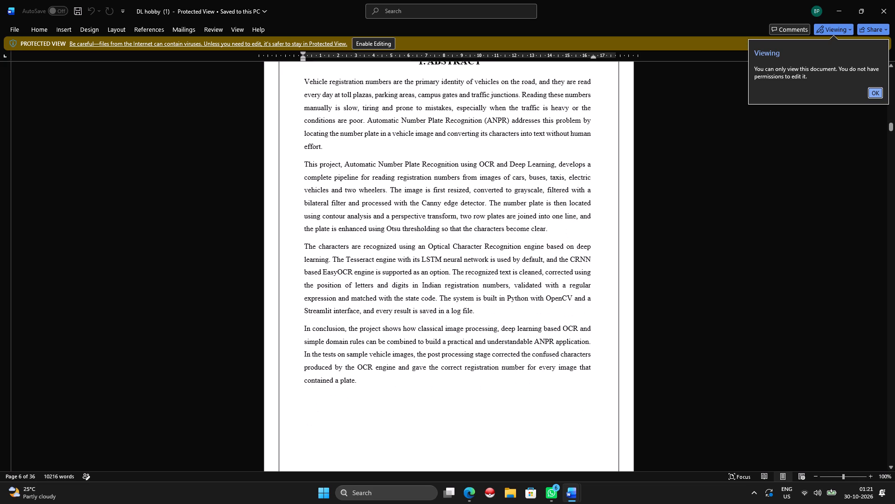
Dismiss the view-only notice and enable editing for the DL hobby (1) document.
left_click(877, 92)
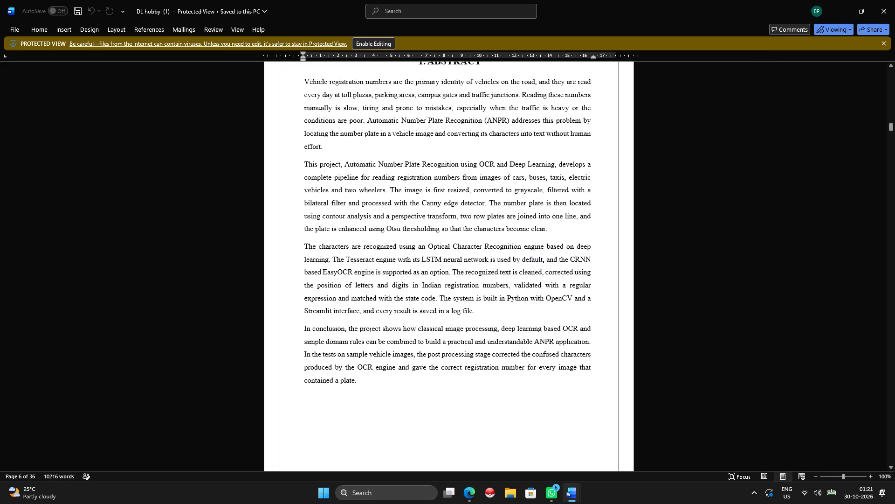
left_click(379, 40)
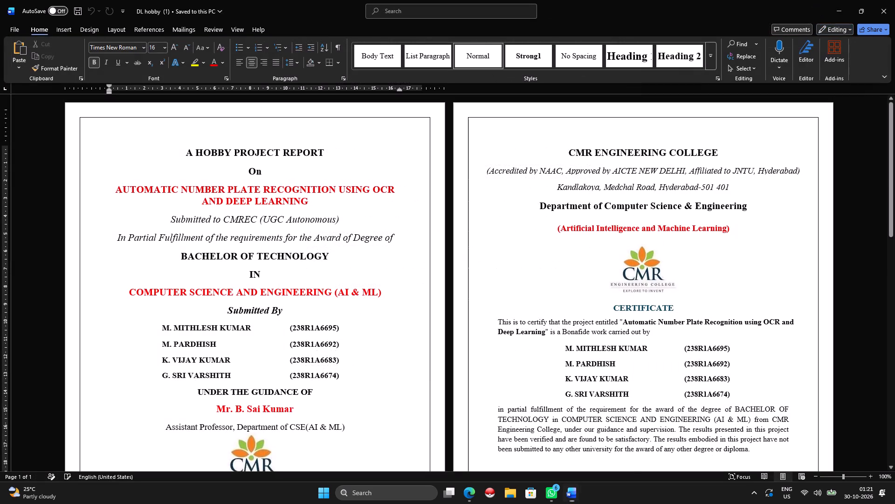
Examine the reference report's Index table and compare its Abstract entry with the Abstract page's footer number.
scroll(589, 269, "up", 3, "ctrl")
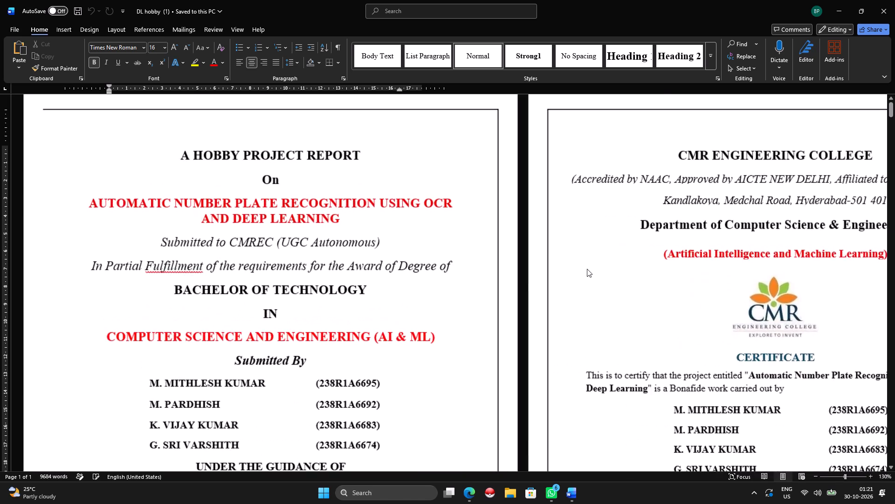
scroll(587, 269, "down", 5)
scroll(587, 269, "up", 1)
scroll(587, 269, "down", 16)
scroll(587, 269, "down", 5)
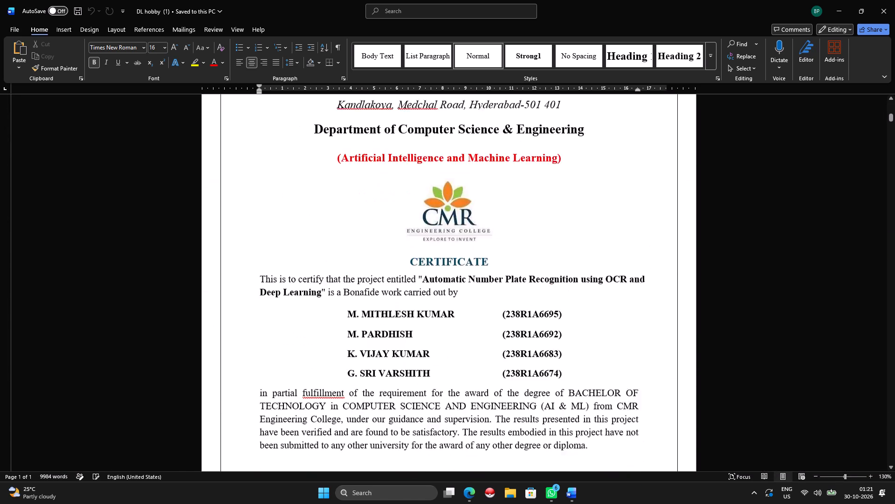
scroll(587, 269, "down", 18)
scroll(587, 269, "down", 20)
scroll(587, 269, "down", 4)
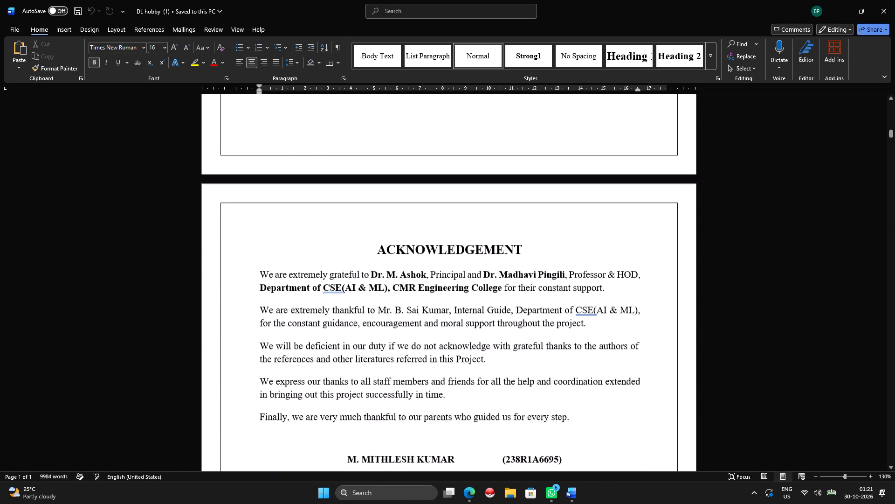
scroll(588, 271, "down", 20)
scroll(588, 271, "down", 13)
scroll(591, 270, "up", 4)
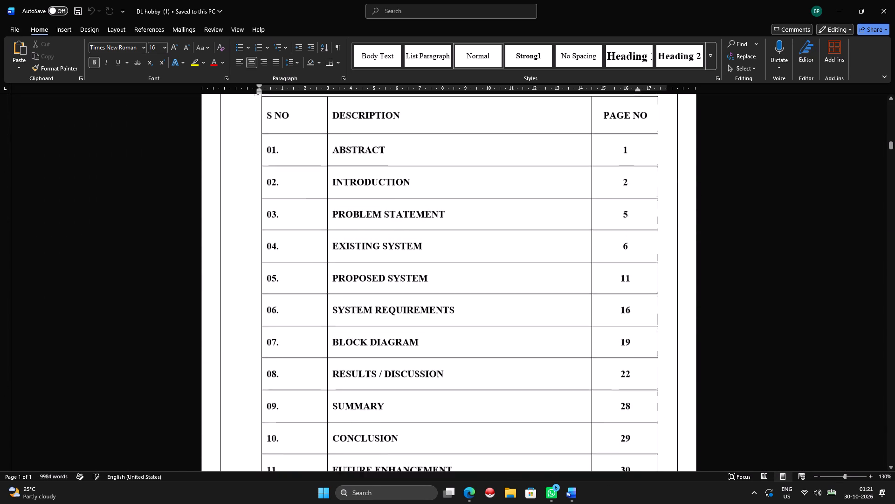
scroll(591, 270, "up", 2)
scroll(591, 270, "down", 9)
scroll(593, 270, "up", 1)
scroll(593, 269, "down", 20)
scroll(593, 269, "down", 9)
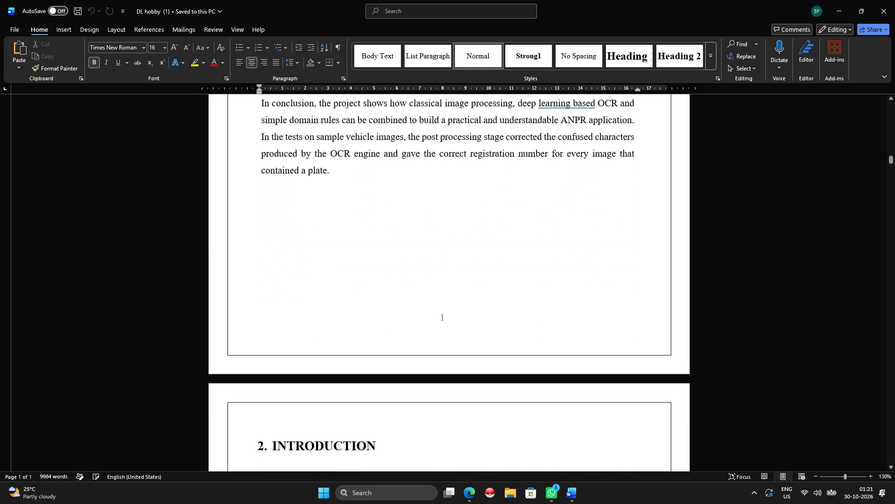
Return to the movie recommendation report and compare its Abstract page's footer number with the Index table.
left_click(836, 13)
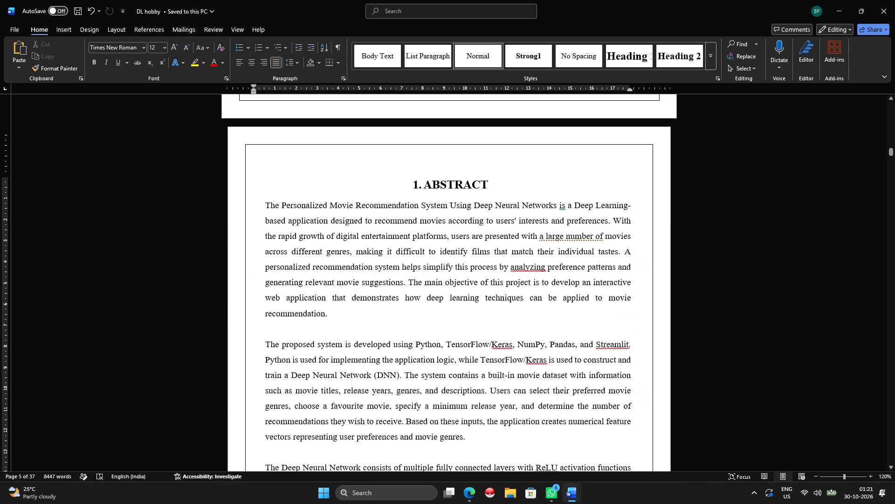
scroll(543, 305, "down", 12)
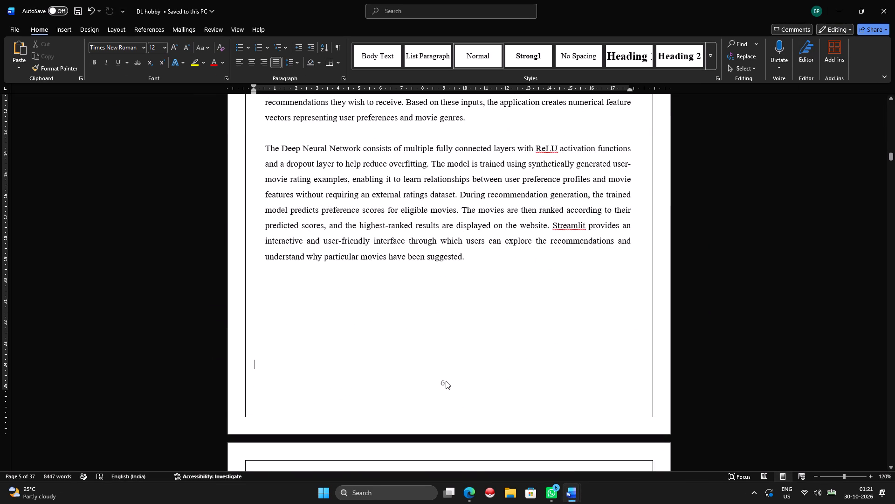
scroll(446, 381, "up", 19)
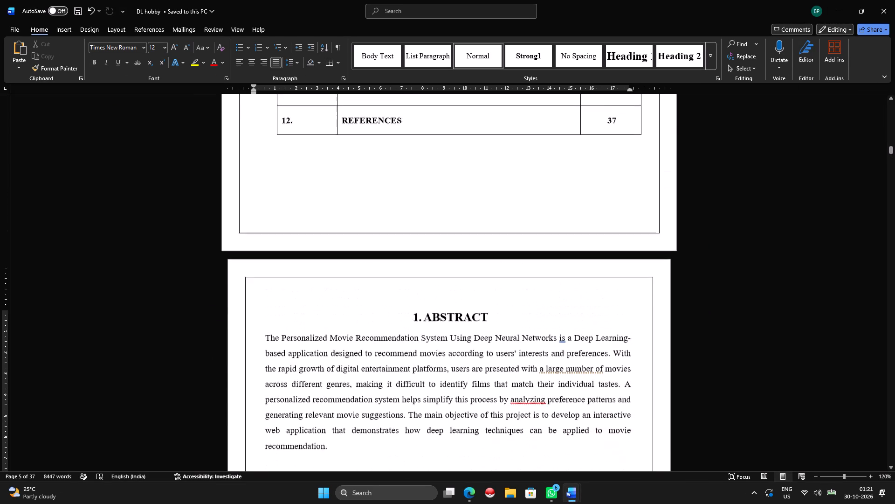
scroll(471, 379, "up", 7)
scroll(474, 378, "down", 18)
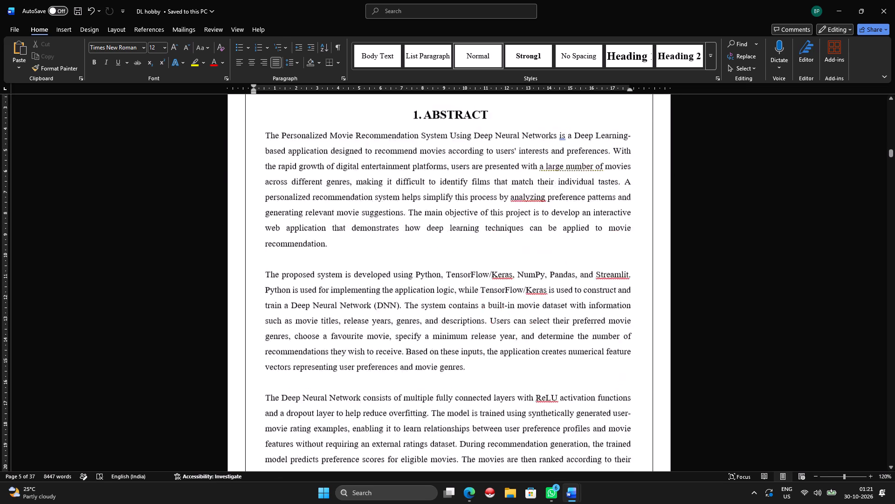
scroll(475, 377, "down", 8)
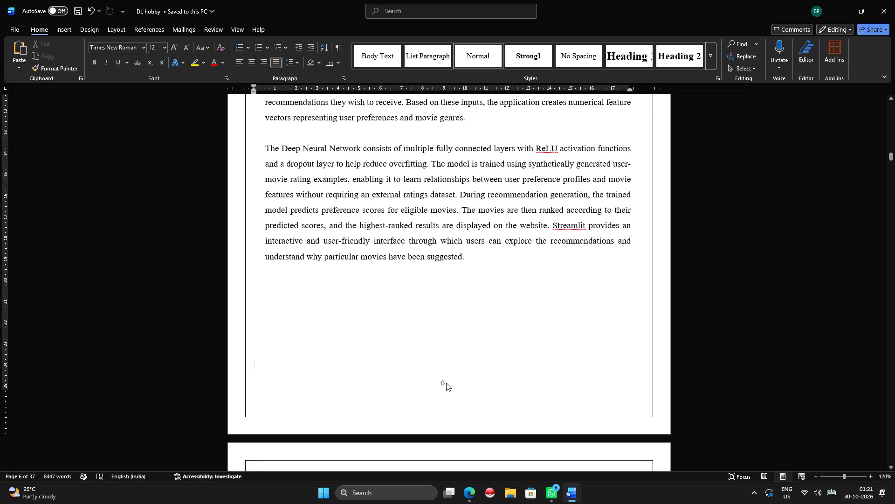
Take a screenshot of the movie report showing the Index, Abstract and Introduction pages side by side with their footer numbers.
scroll(446, 383, "down", 5, "ctrl")
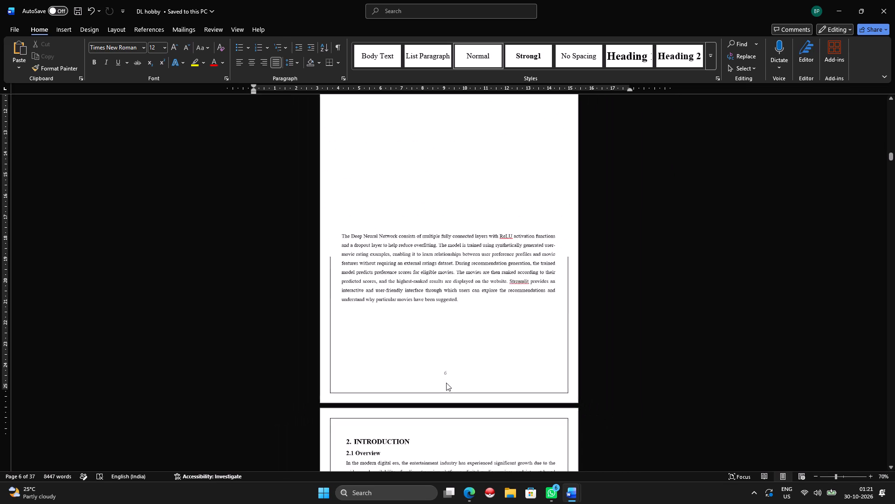
scroll(446, 383, "down", 2, "ctrl")
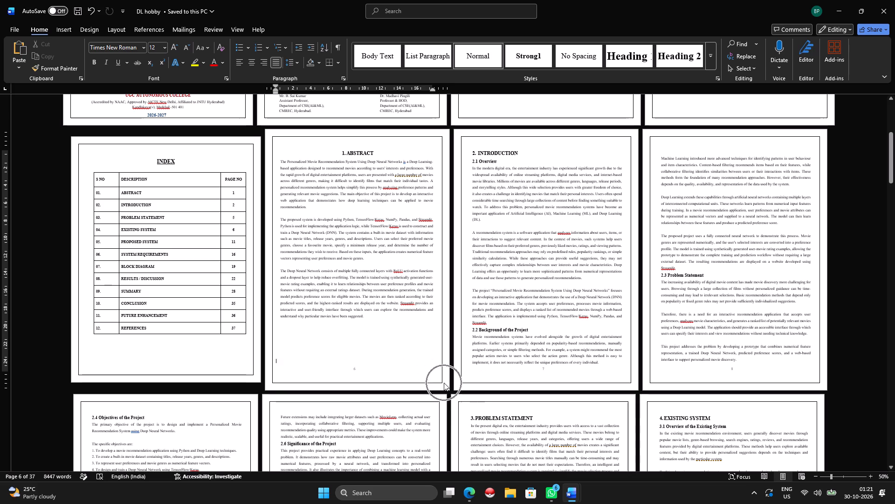
scroll(628, 269, "up", 1, "ctrl")
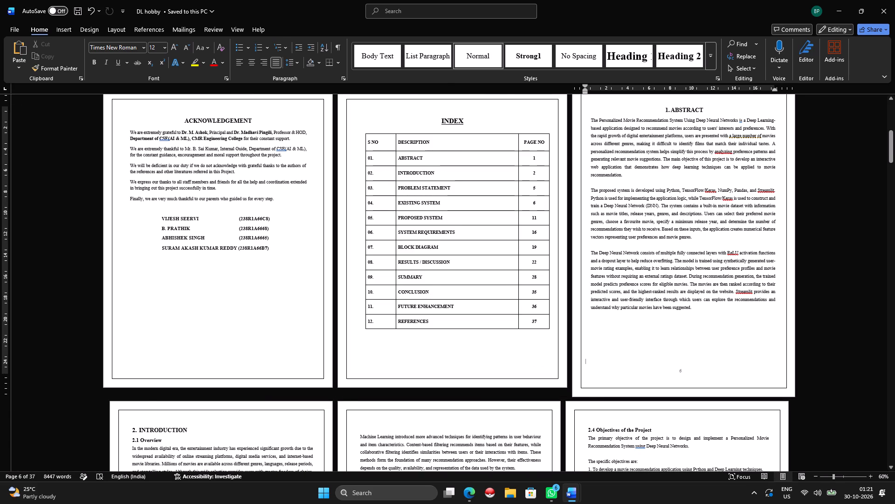
scroll(638, 305, "down", 1, "ctrl")
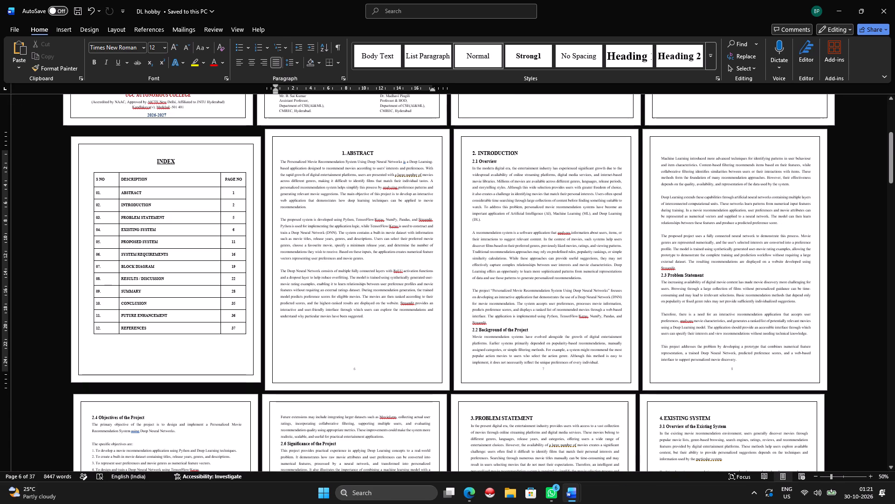
key("Print")
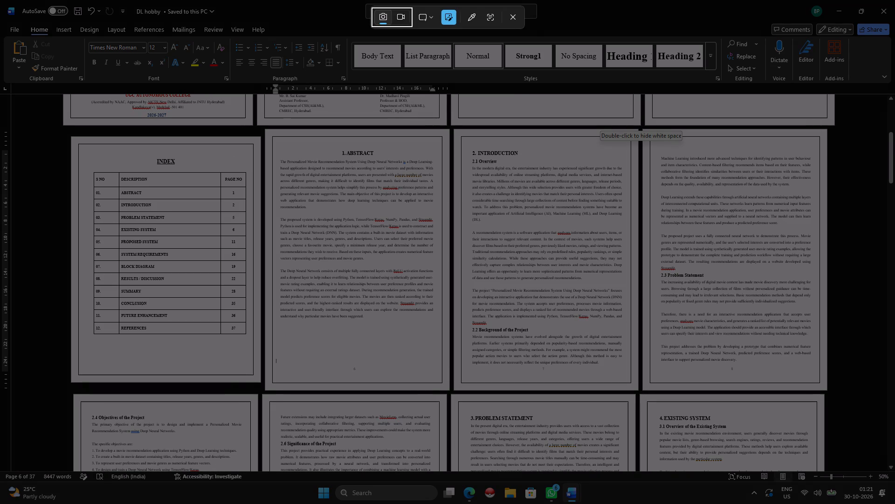
Capture the movie report window with its Index, Abstract and Introduction pages, and copy the screenshot from the sharing options.
left_click_drag(0, 21, 894, 478)
left_click(390, 450)
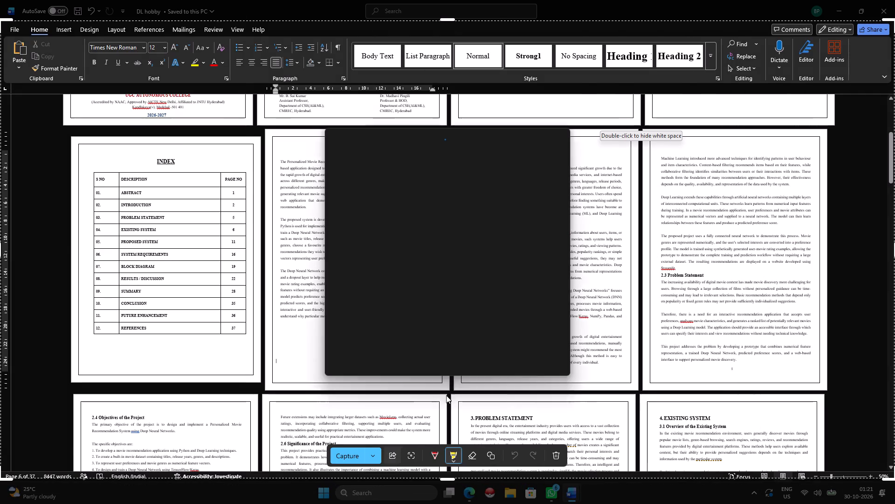
left_click(543, 170)
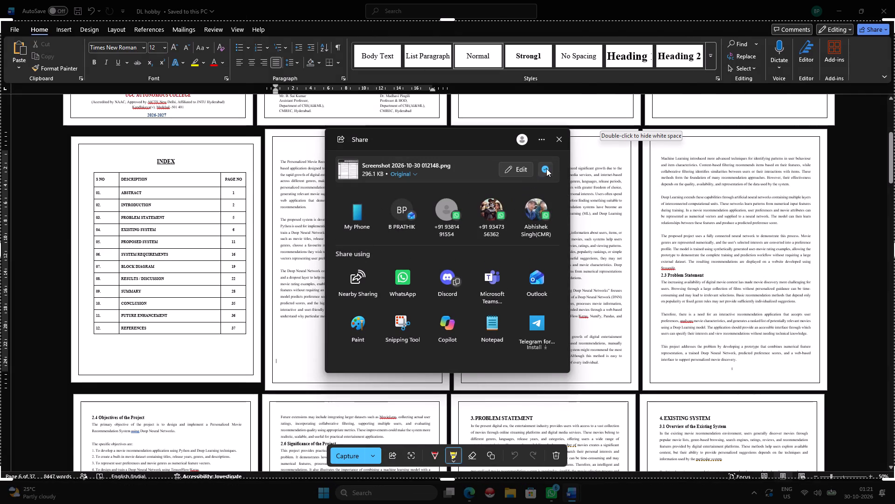
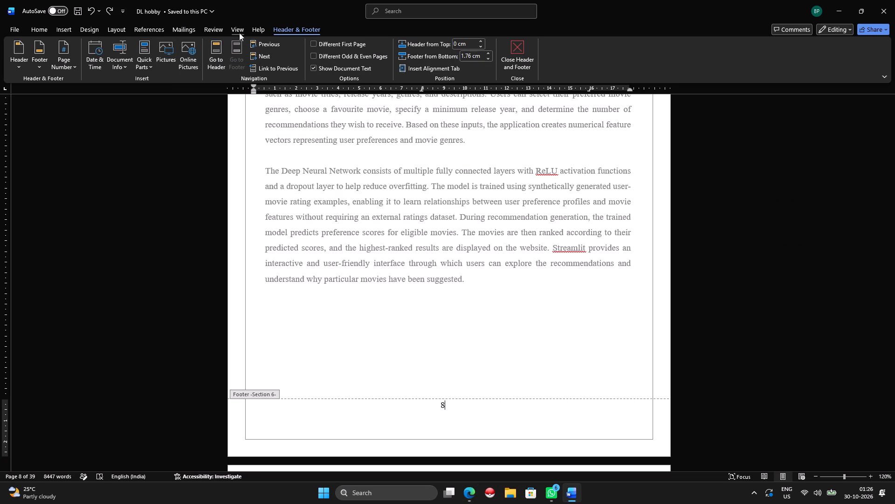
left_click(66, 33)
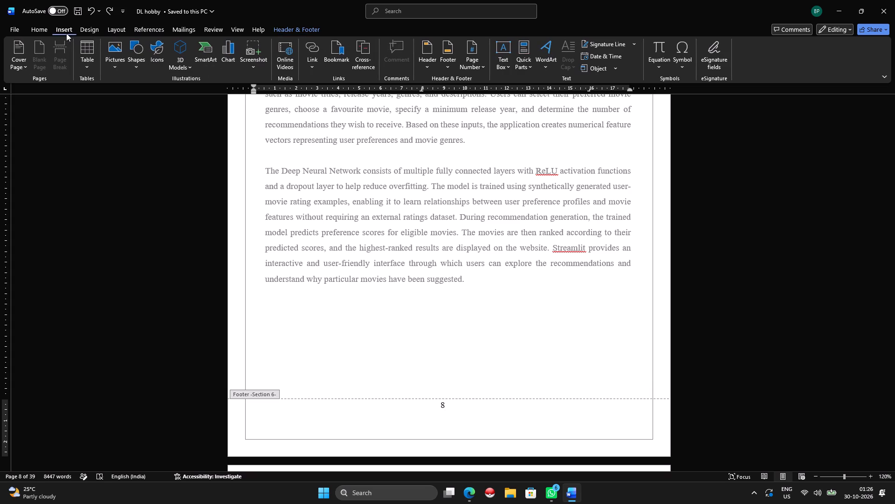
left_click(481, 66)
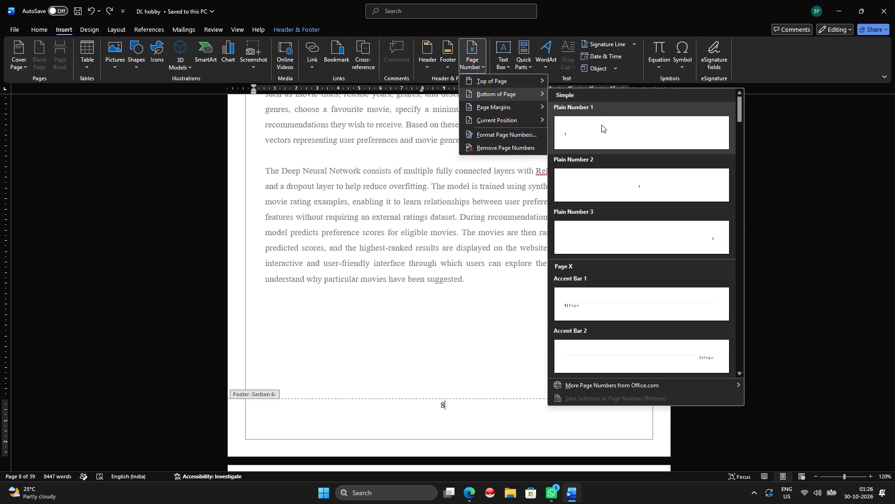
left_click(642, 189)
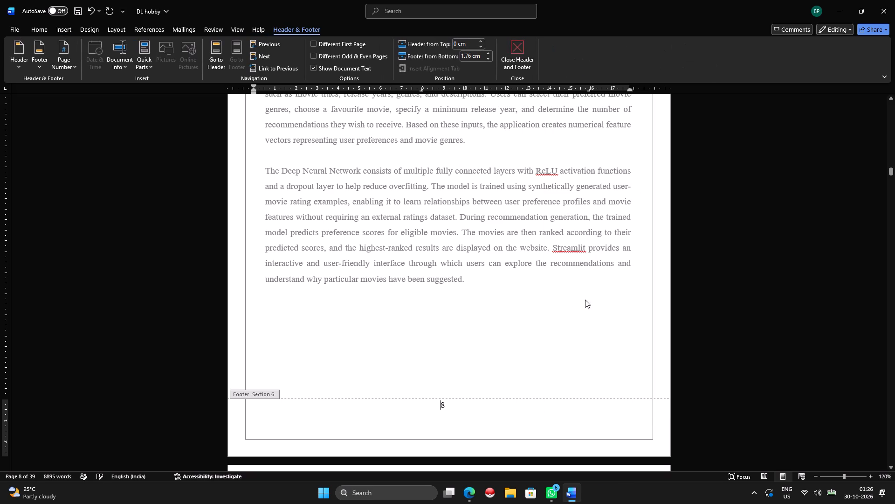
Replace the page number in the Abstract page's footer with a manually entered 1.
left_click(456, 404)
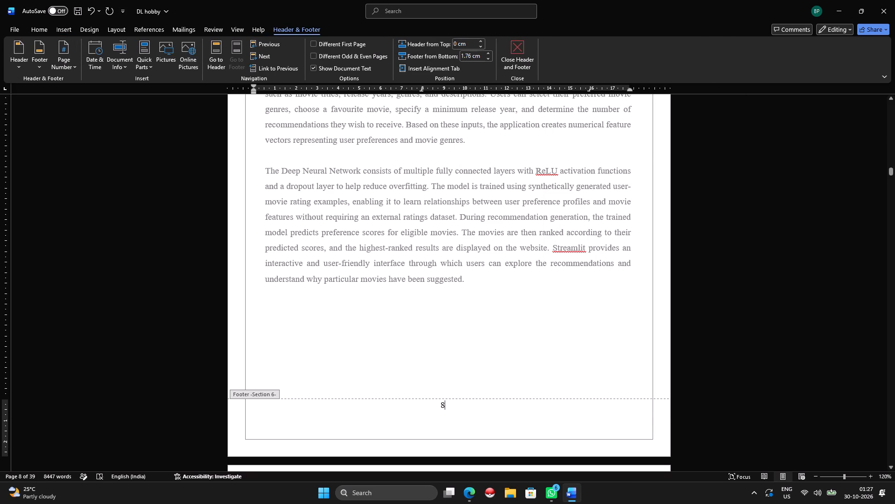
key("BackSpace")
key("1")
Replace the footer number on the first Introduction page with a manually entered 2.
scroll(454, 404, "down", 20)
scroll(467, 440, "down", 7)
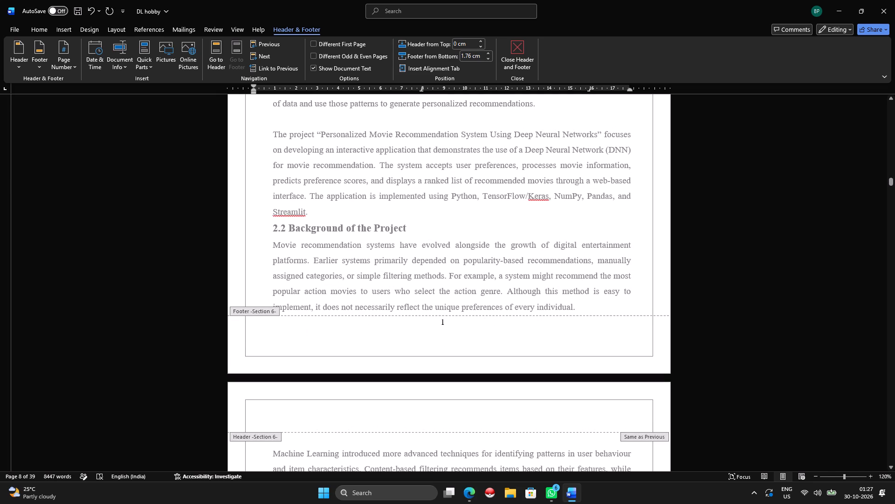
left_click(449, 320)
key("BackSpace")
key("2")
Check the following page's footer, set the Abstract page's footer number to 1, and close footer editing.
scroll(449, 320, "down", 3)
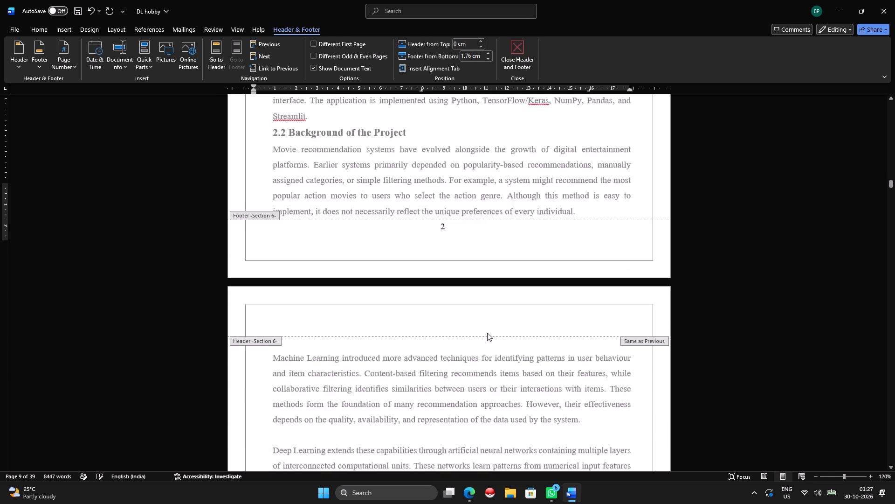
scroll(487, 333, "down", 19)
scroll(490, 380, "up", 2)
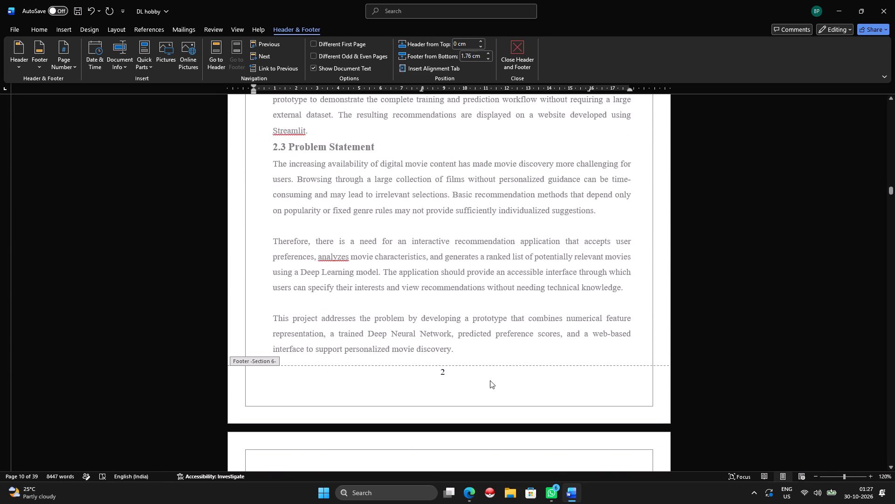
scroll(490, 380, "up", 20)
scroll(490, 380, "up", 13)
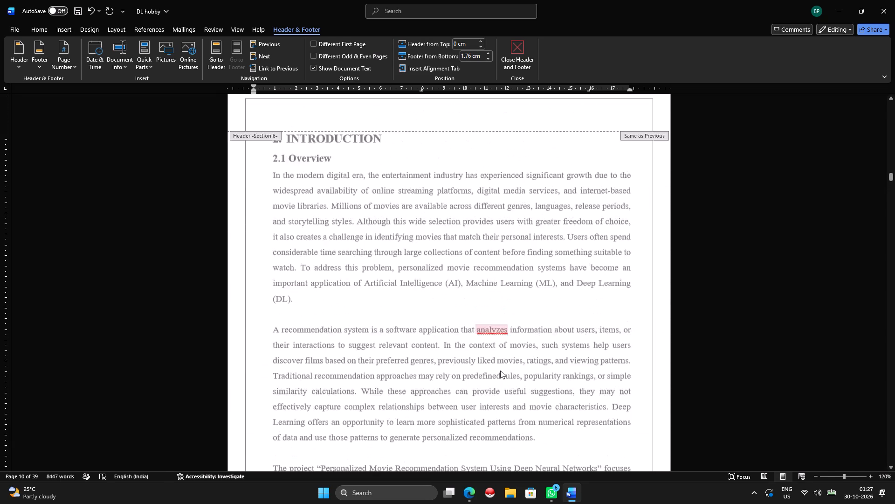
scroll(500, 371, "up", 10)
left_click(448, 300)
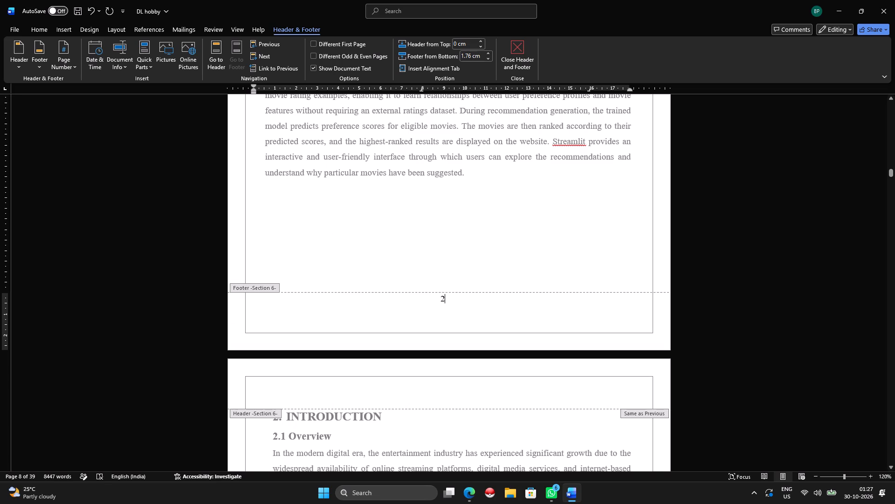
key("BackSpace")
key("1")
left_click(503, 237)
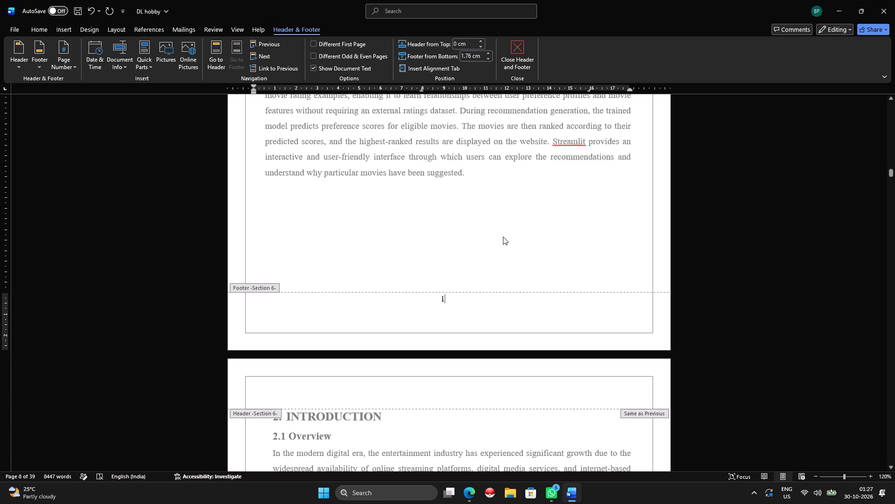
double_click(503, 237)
Reopen the footers, set the footer number on the first Introduction page to 2, and close footer editing.
scroll(514, 317, "up", 9)
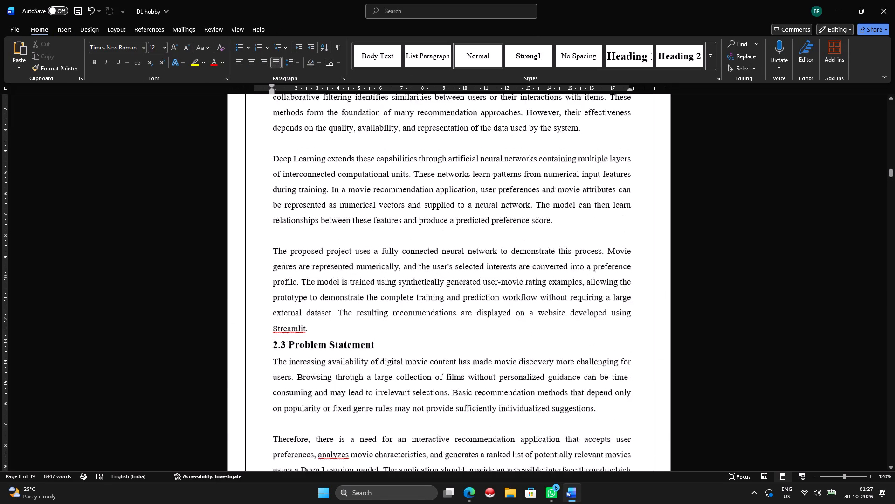
scroll(561, 305, "up", 20)
scroll(561, 305, "up", 13)
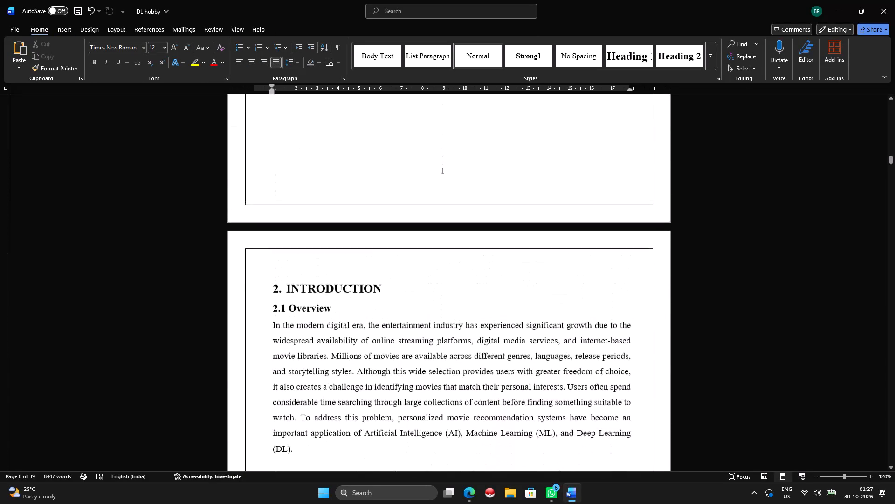
scroll(538, 319, "up", 20)
scroll(538, 319, "up", 13)
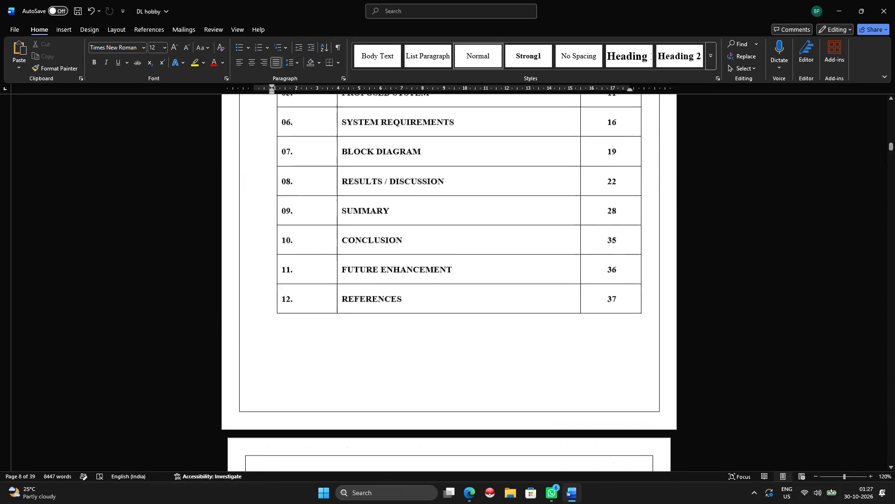
scroll(539, 327, "up", 2)
scroll(539, 327, "down", 20)
scroll(539, 327, "down", 20)
scroll(539, 327, "down", 8)
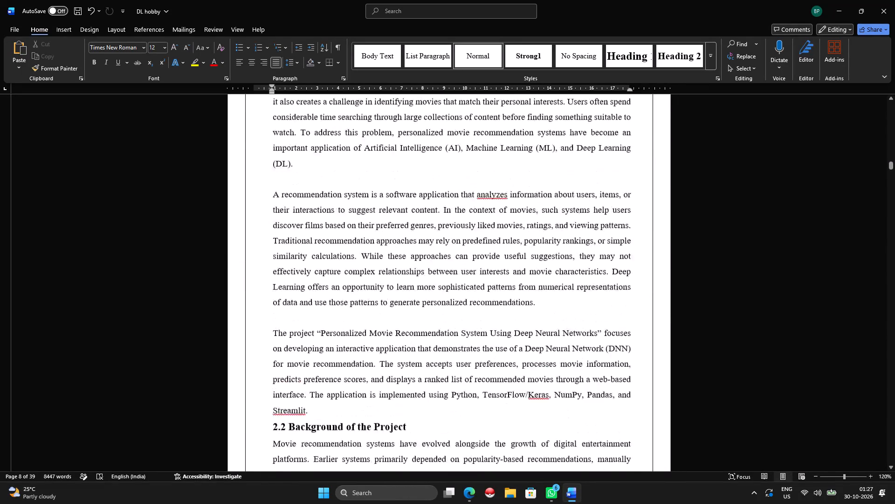
scroll(490, 347, "down", 5)
double_click(448, 303)
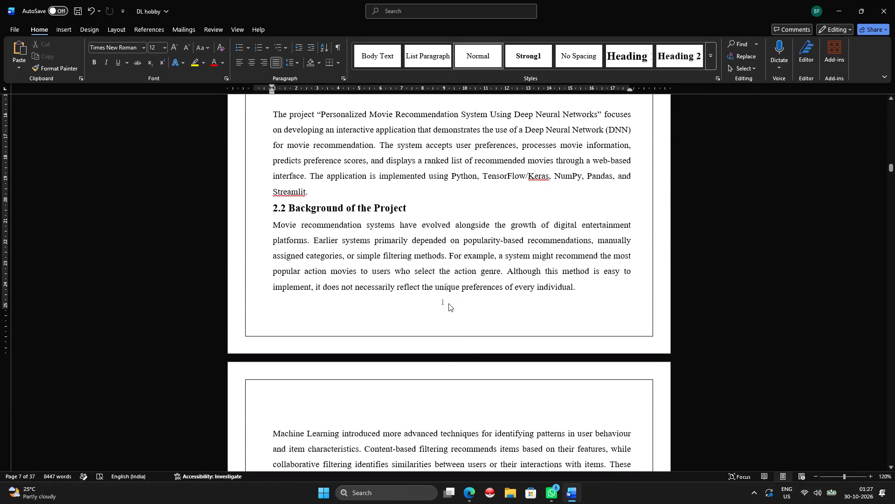
scroll(430, 310, "down", 6)
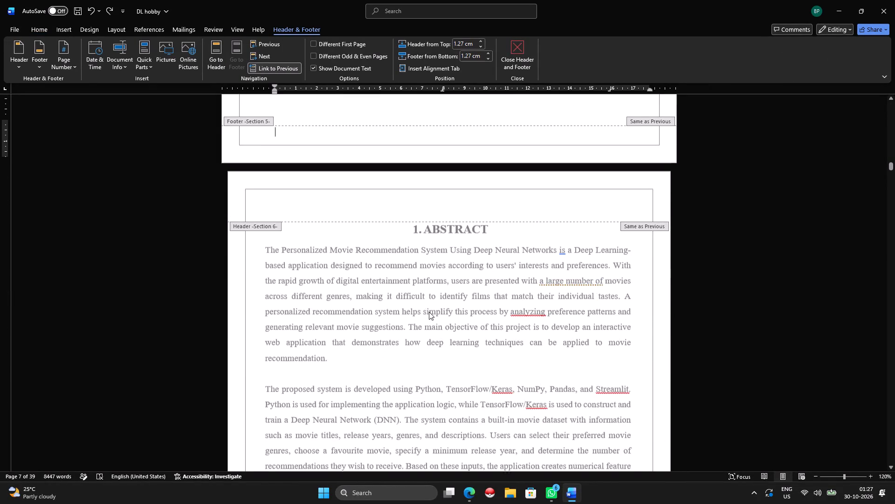
scroll(426, 335, "down", 18)
scroll(438, 317, "down", 5)
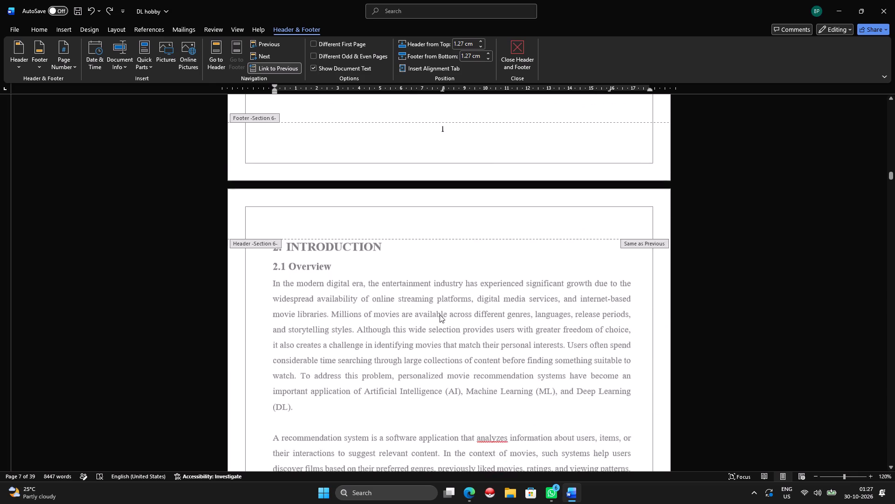
scroll(440, 315, "down", 19)
left_click(450, 259)
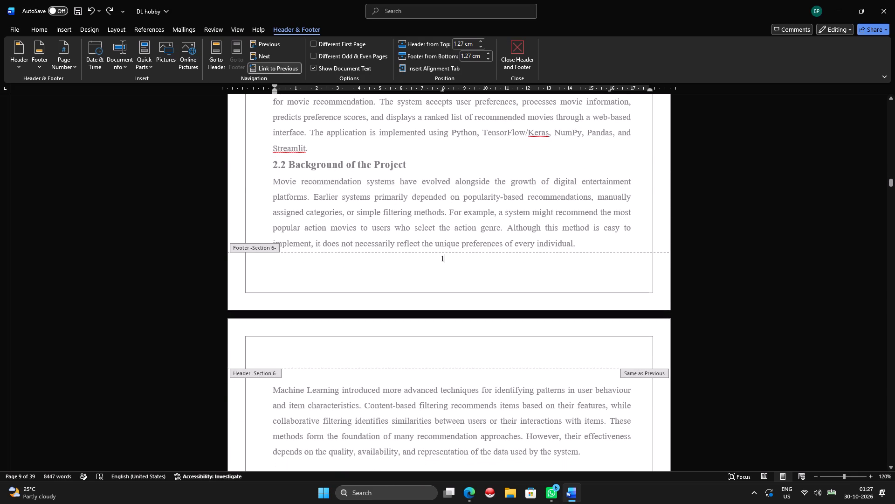
key("BackSpace")
key("2")
left_click(756, 259)
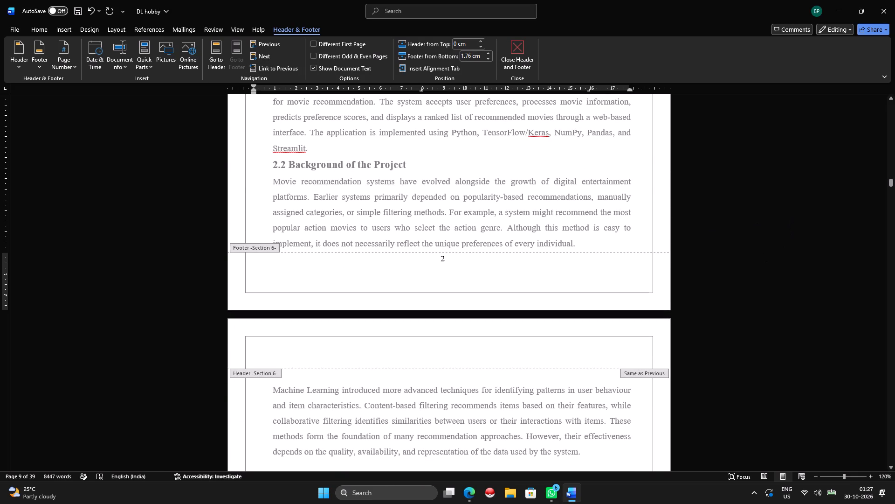
double_click(719, 232)
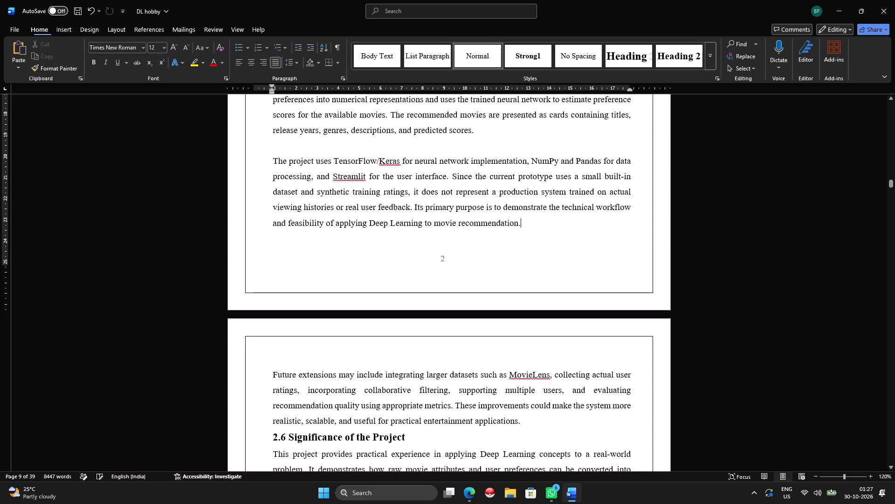
Check the footer numbers on the Introduction pages and back on the Abstract page.
scroll(546, 327, "up", 20)
scroll(546, 327, "up", 5)
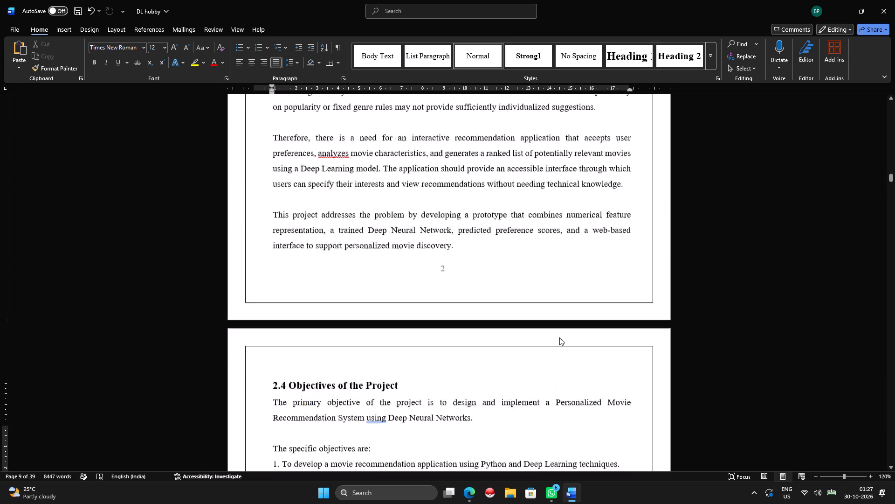
scroll(559, 337, "up", 5)
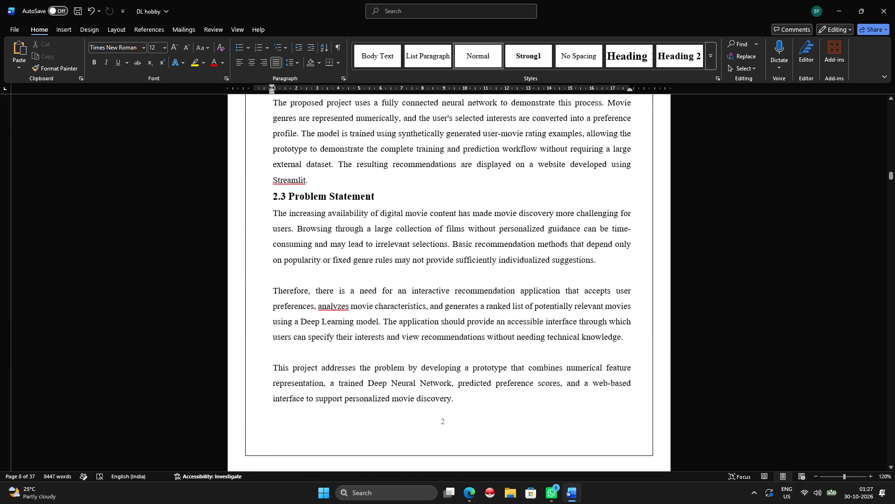
scroll(558, 337, "up", 11)
scroll(562, 280, "up", 3)
scroll(585, 271, "up", 20)
scroll(585, 271, "up", 10)
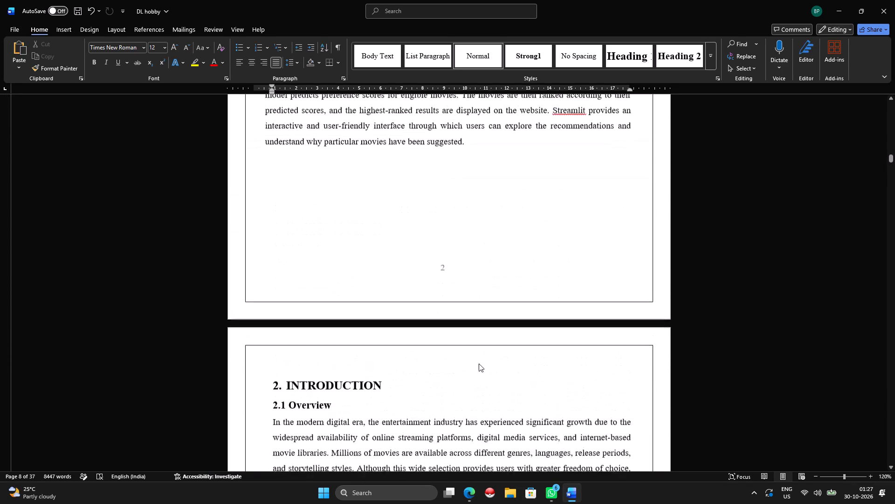
scroll(479, 364, "up", 20)
scroll(479, 364, "up", 3)
scroll(482, 369, "down", 5)
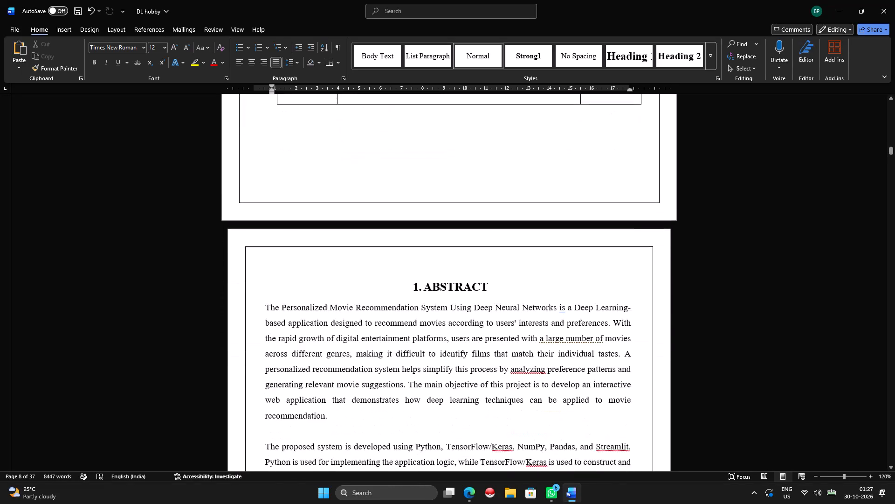
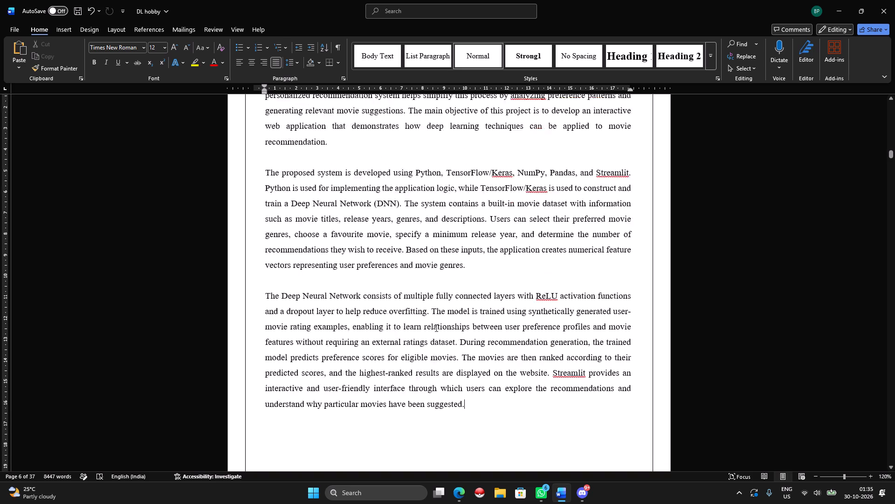
scroll(435, 328, "up", 9)
scroll(446, 326, "down", 9)
scroll(440, 262, "down", 1)
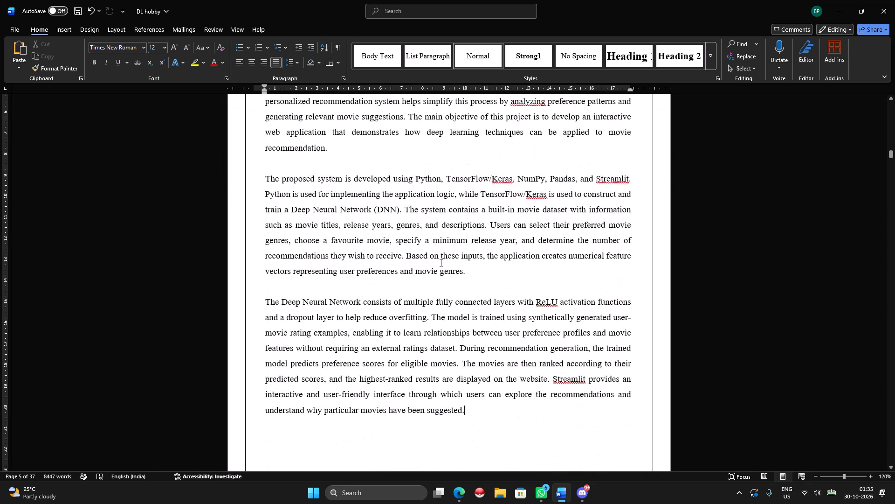
scroll(440, 262, "down", 1)
scroll(440, 262, "up", 20)
scroll(440, 262, "up", 1)
scroll(438, 278, "down", 4)
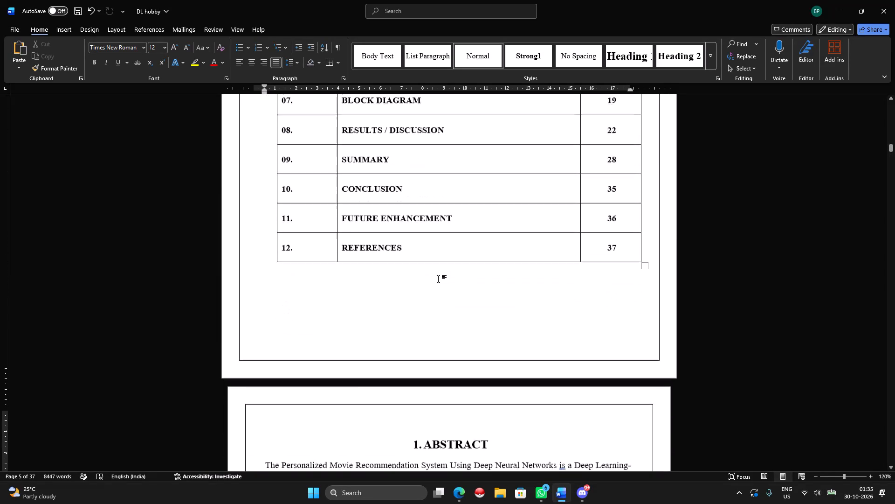
scroll(467, 309, "down", 5)
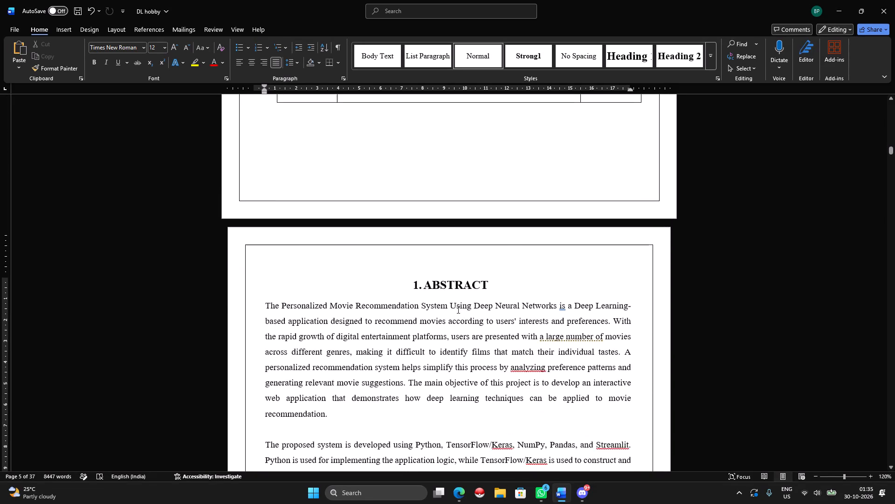
scroll(454, 309, "down", 4)
scroll(454, 309, "up", 14)
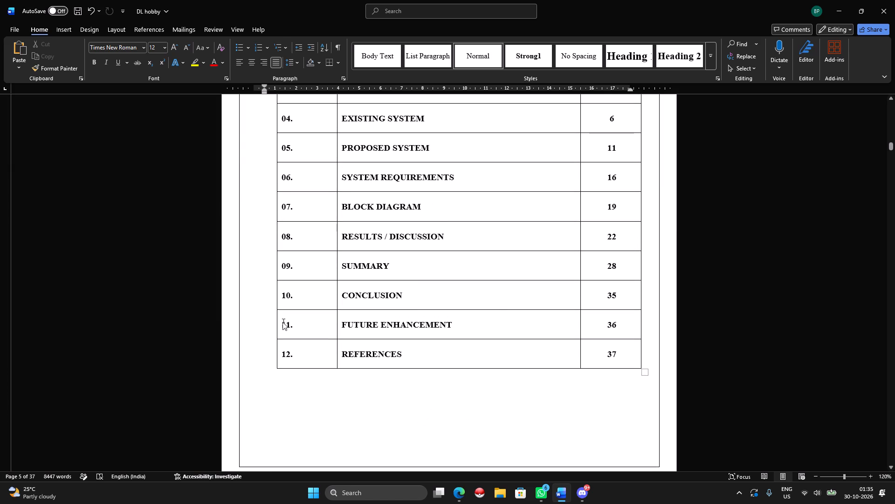
scroll(380, 320, "up", 9)
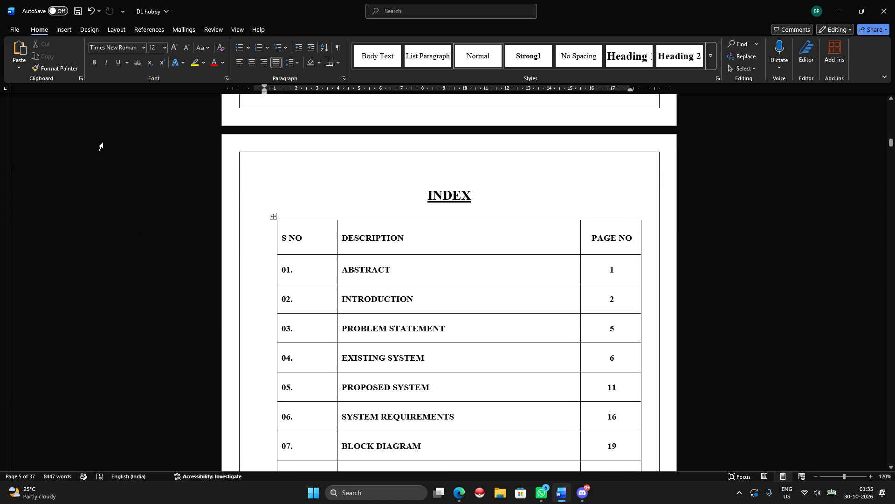
Print only pages 1-5 of the document with the Microsoft Print to PDF printer.
key("ctrl+p")
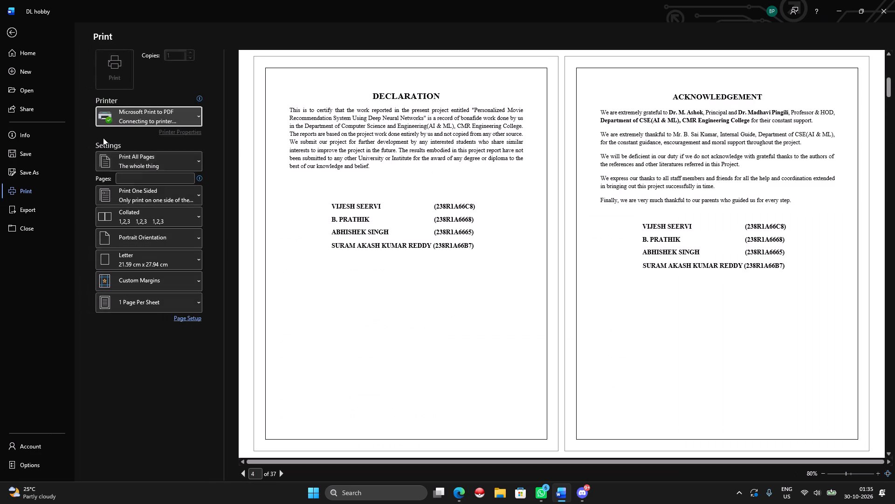
left_click(149, 175)
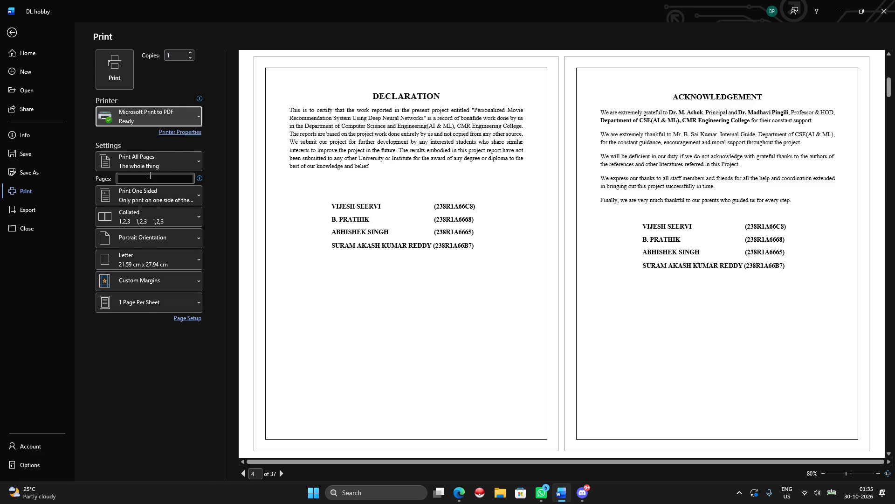
type("1-5")
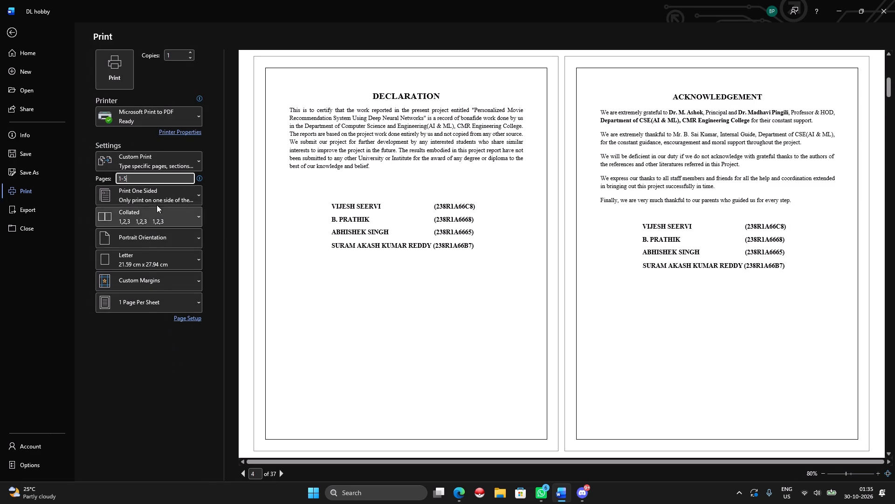
left_click(114, 64)
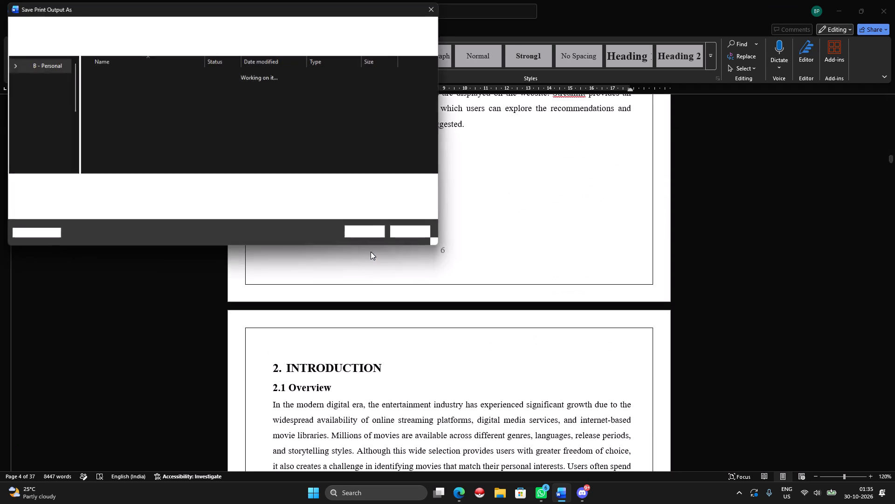
Save the PDF print output on the Desktop as "hobby fp_5 pages".
left_click(134, 183)
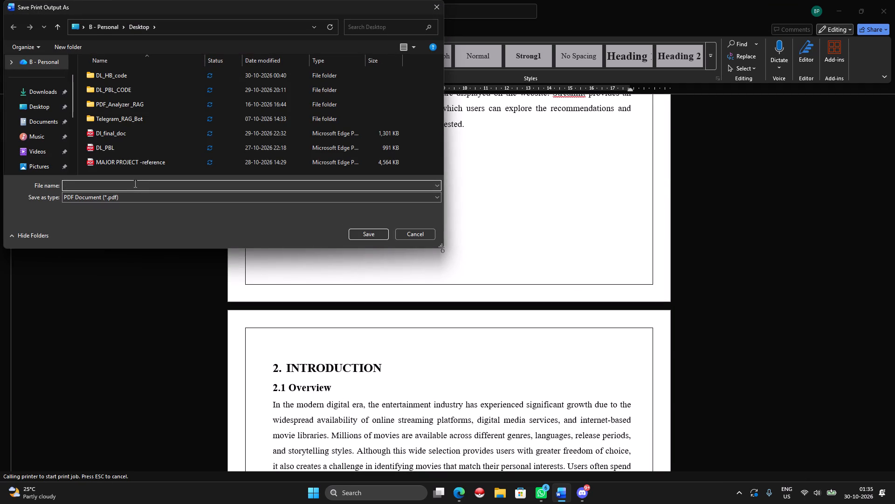
type("hobby f")
key("BackSpace")
type("fp_5")
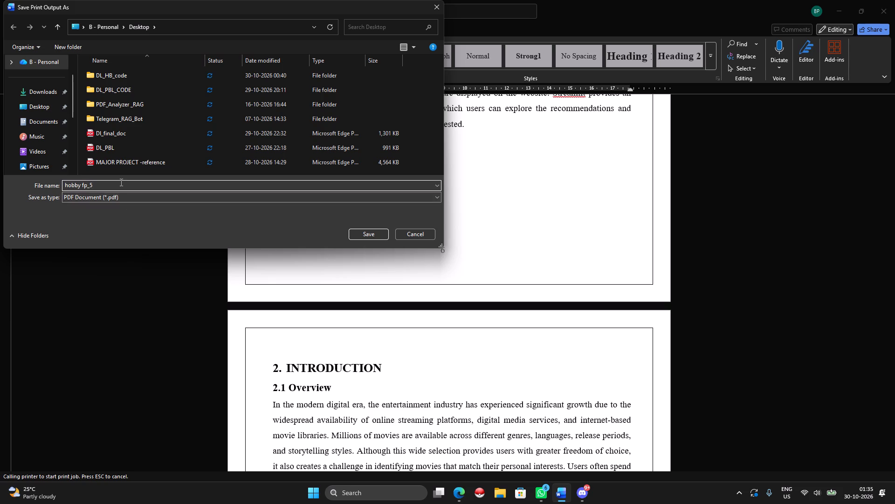
key("space")
type("pages")
left_click(44, 107)
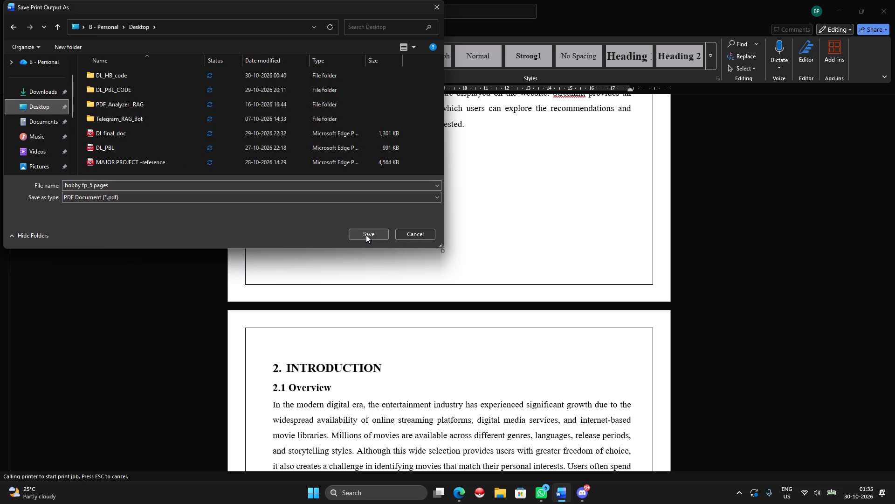
left_click(372, 231)
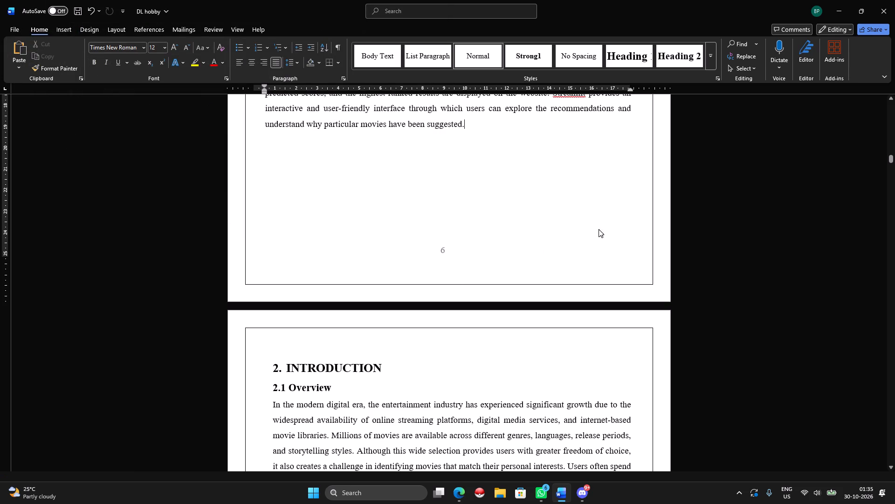
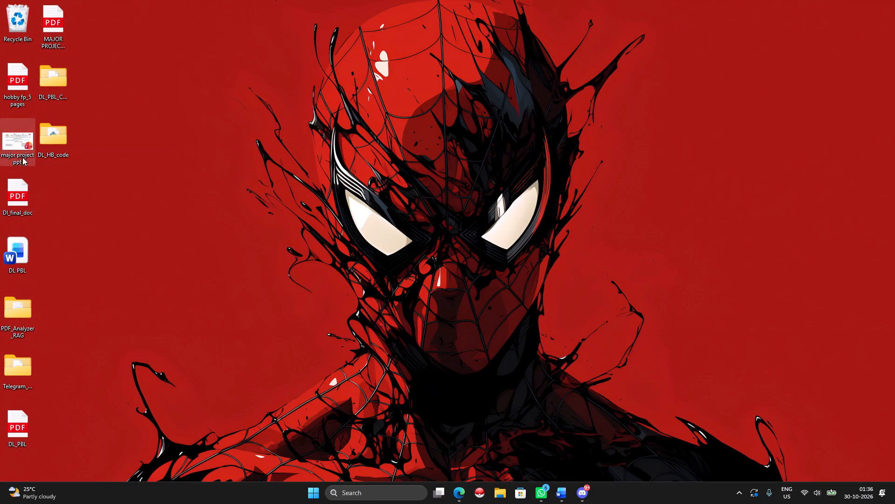
double_click(21, 91)
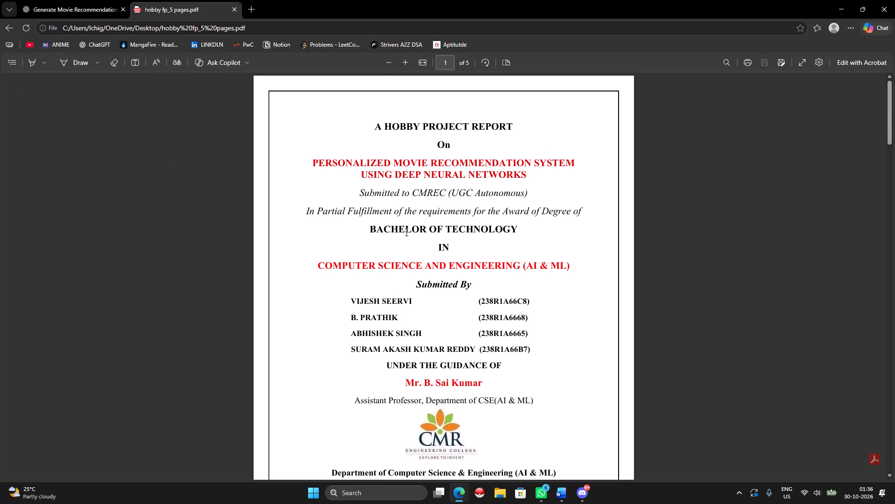
scroll(406, 233, "down", 16)
scroll(413, 247, "down", 6)
scroll(413, 248, "up", 2)
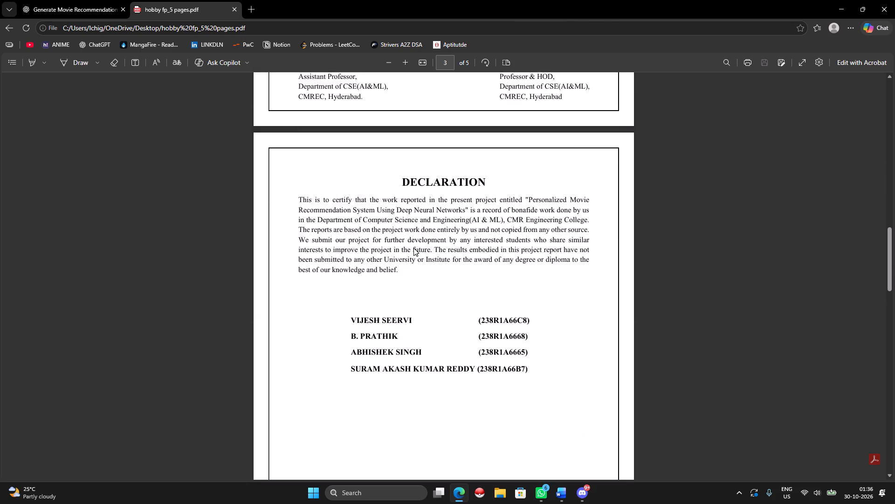
scroll(413, 248, "down", 20)
scroll(413, 248, "down", 20)
scroll(413, 248, "down", 2)
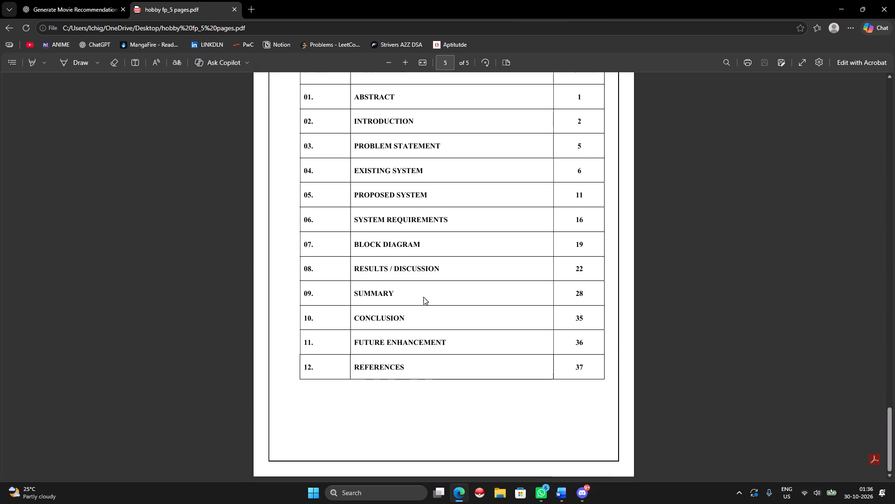
scroll(453, 406, "up", 3)
scroll(461, 392, "down", 2)
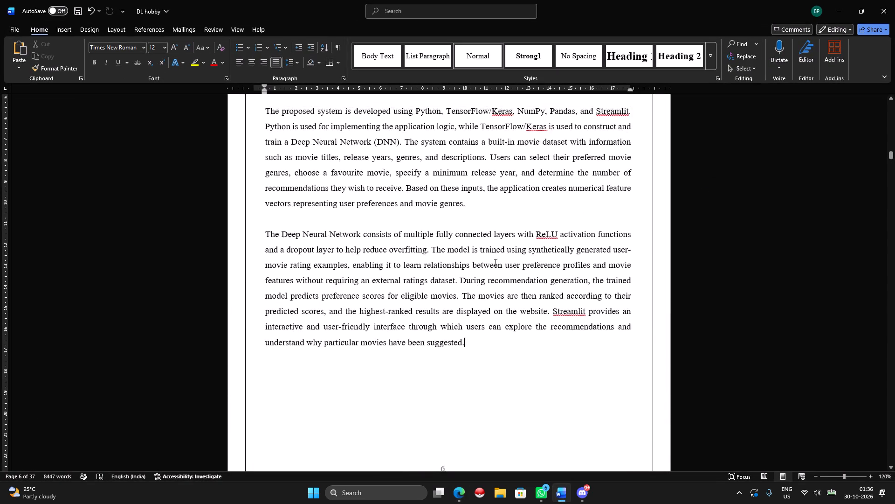
scroll(495, 262, "up", 10)
scroll(496, 263, "down", 3)
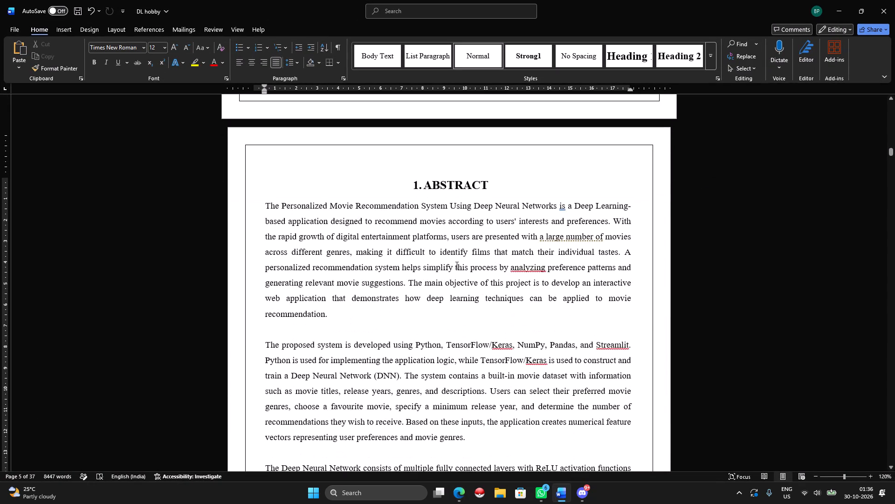
scroll(443, 266, "up", 3)
scroll(255, 230, "down", 1)
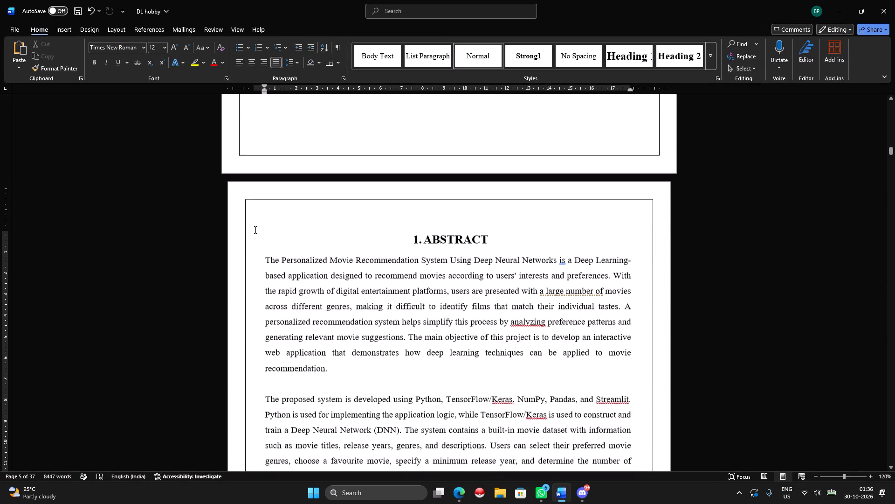
scroll(245, 220, "down", 1)
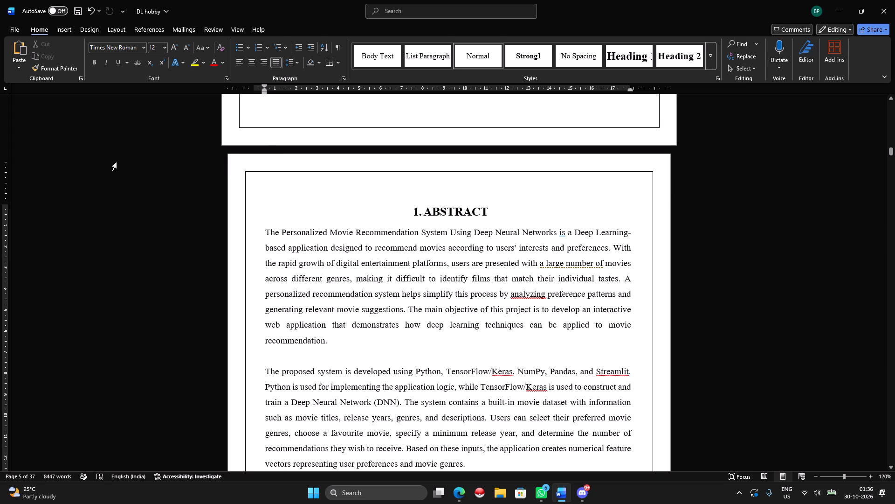
key("ctrl+s")
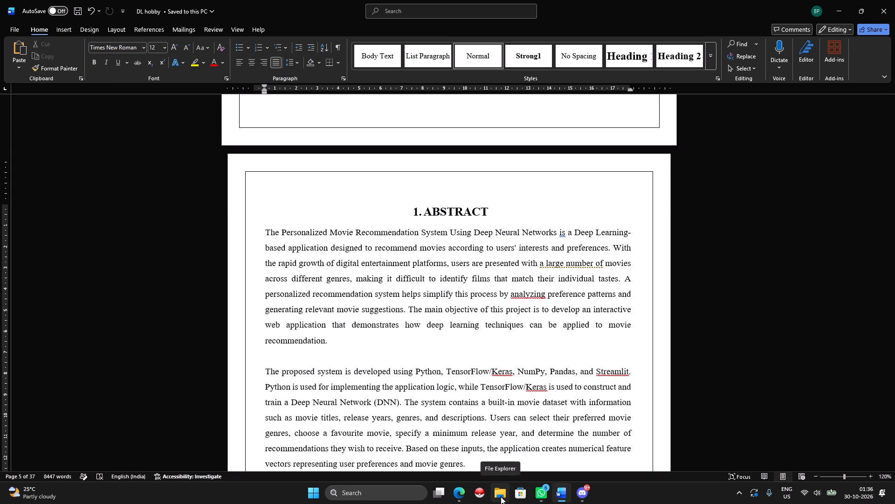
Check File Explorer's recent files and the desktop for the saved DL hobby document.
left_click(840, 3)
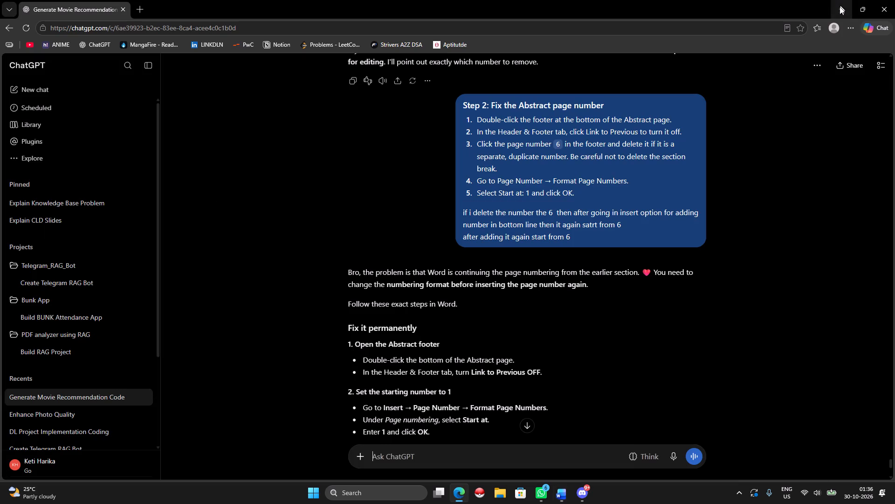
left_click(502, 497)
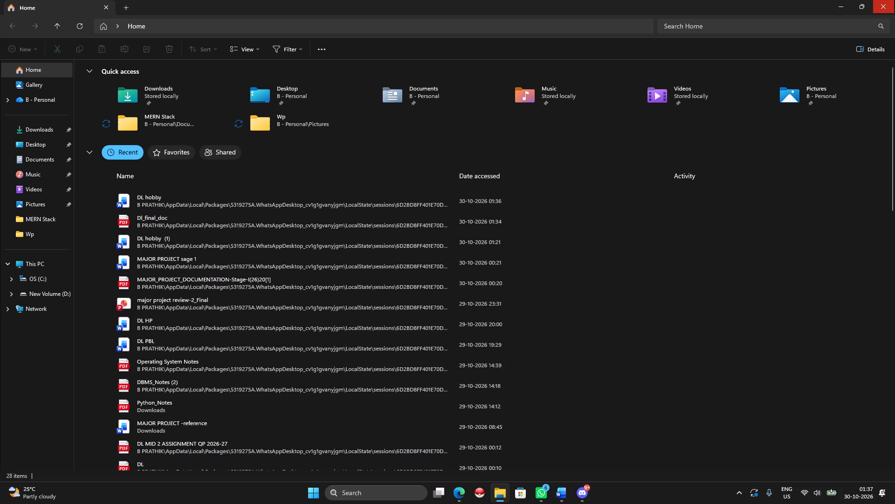
left_click(837, 0)
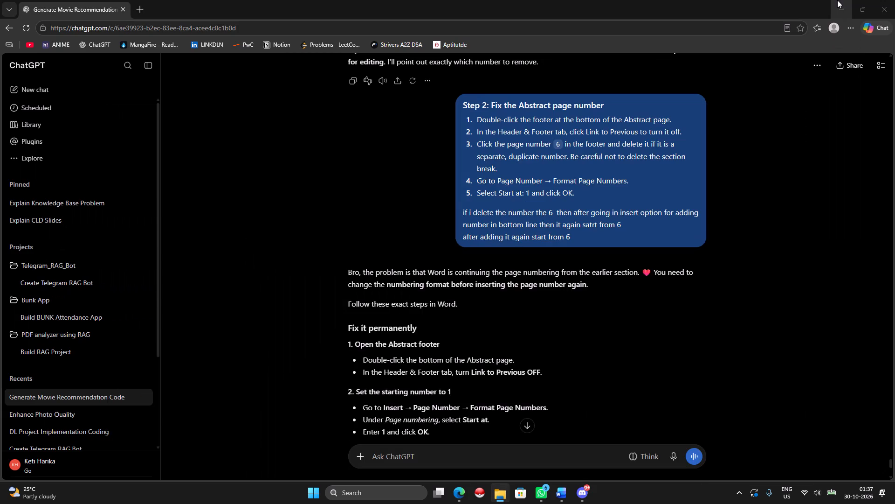
left_click(837, 0)
left_click(227, 265)
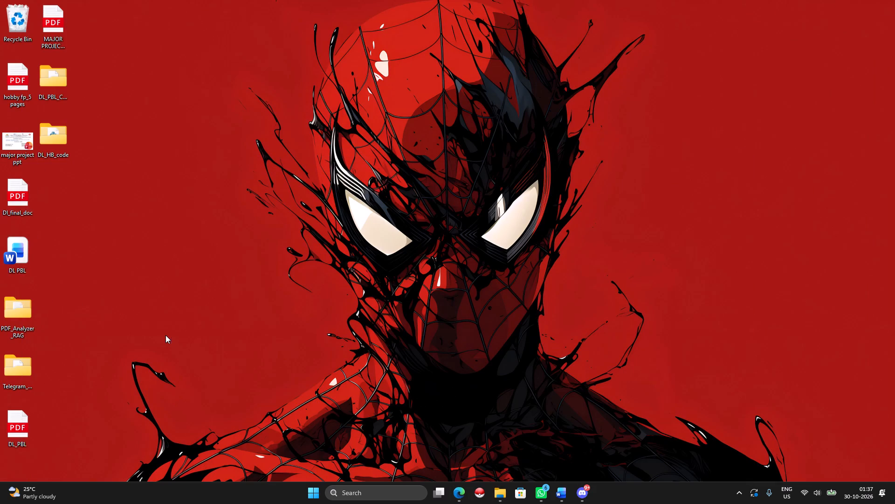
key("alt+Tab")
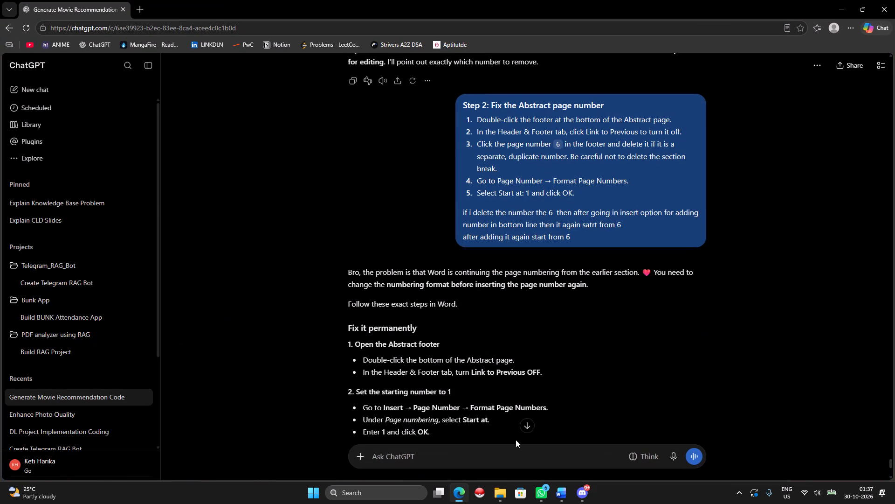
Open the Documents folder in File Explorer and group its files by date modified.
left_click(502, 490)
left_click(42, 156)
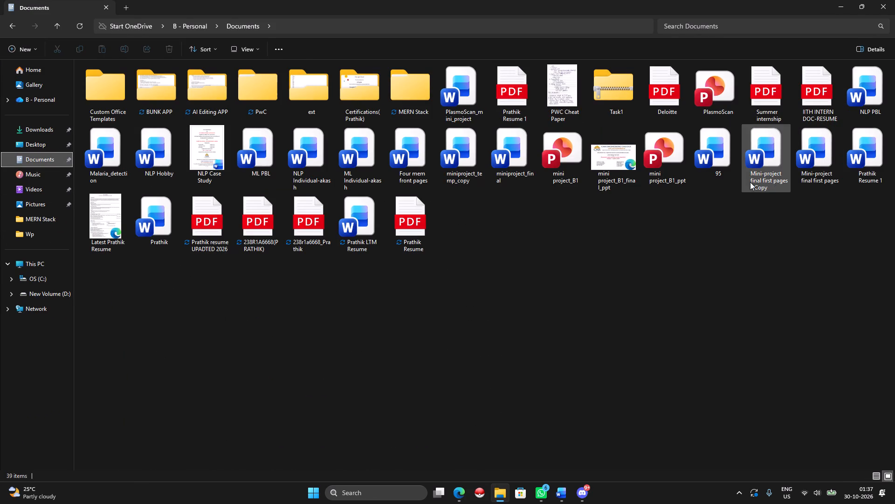
right_click(574, 252)
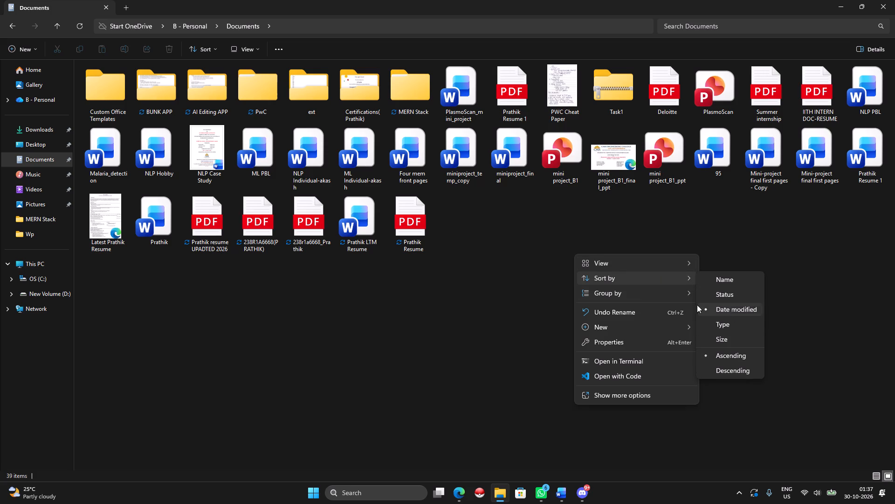
left_click(730, 319)
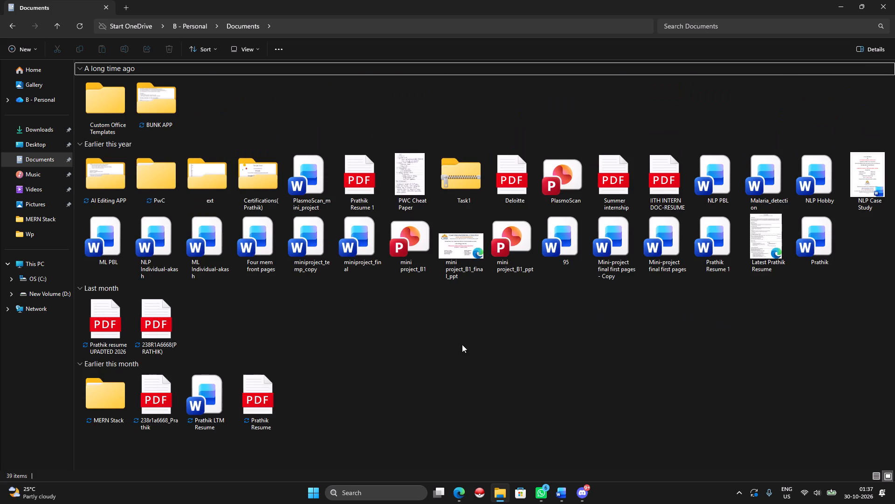
left_click(427, 433)
Look through the Desktop folder and its DL_HB_code subfolder for the report file.
left_click(38, 144)
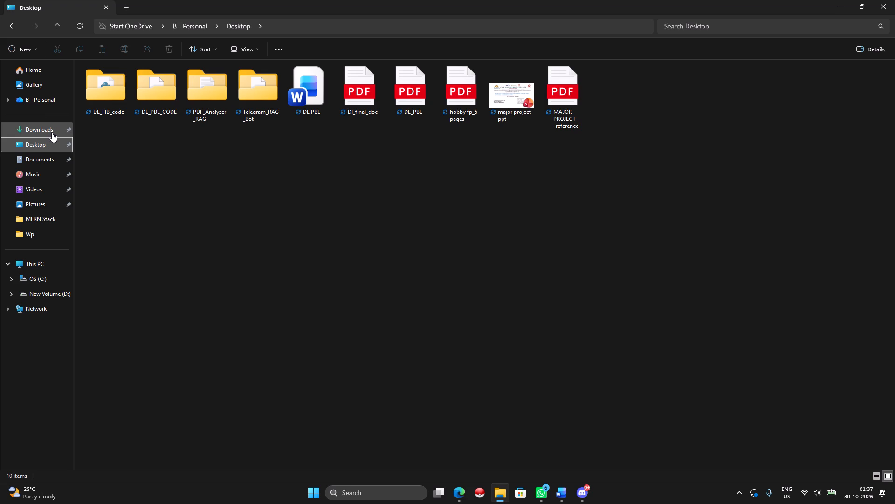
double_click(99, 78)
left_click(7, 26)
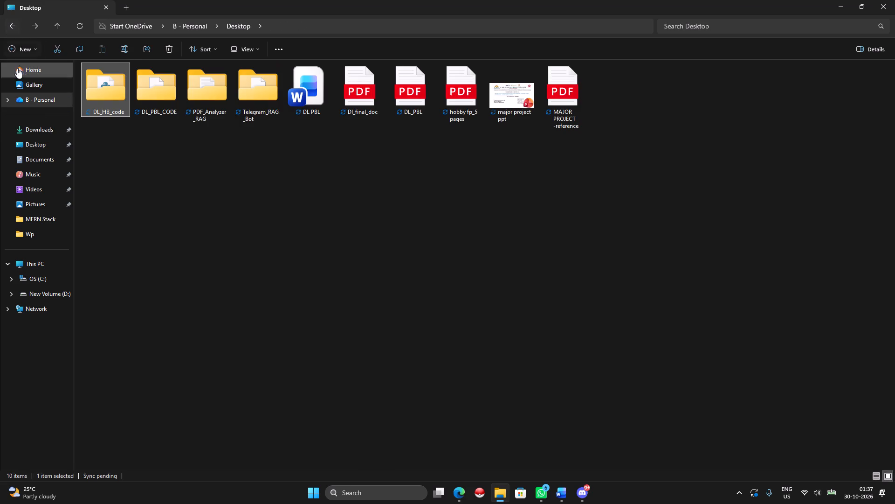
Switch to Word, open DL PBL from the recent files, view its title page, and put that document's window away.
left_click(567, 497)
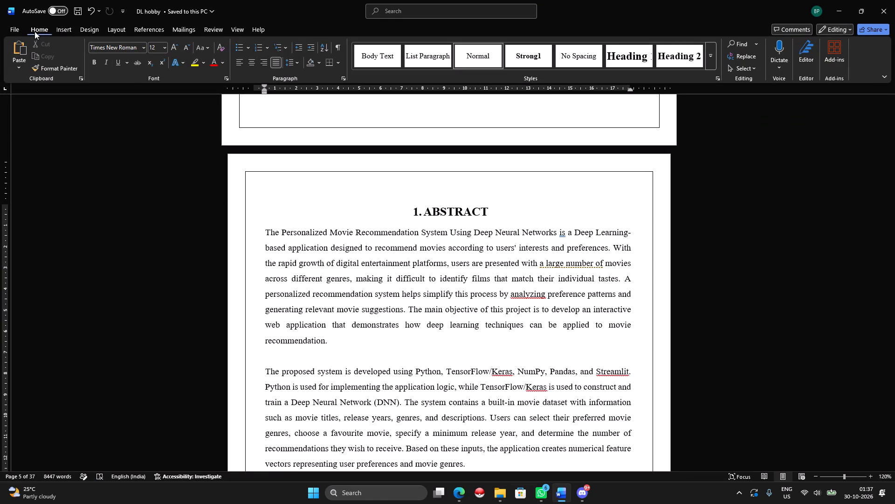
left_click(16, 30)
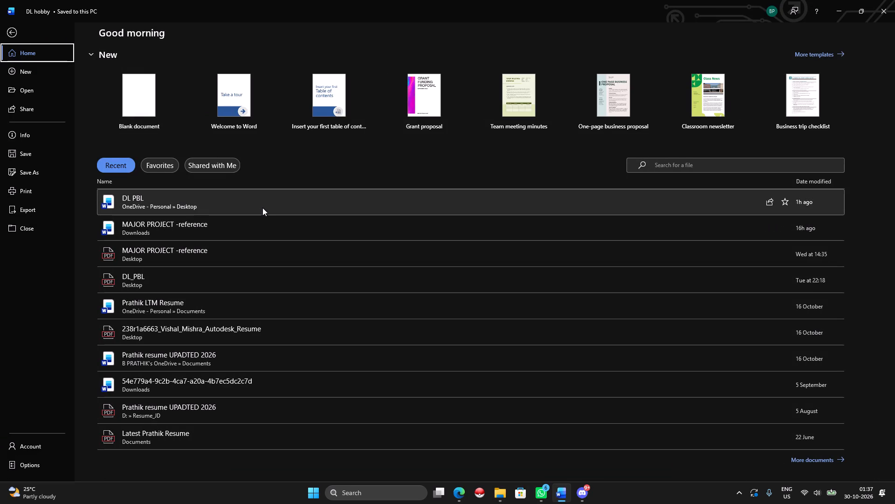
right_click(283, 205)
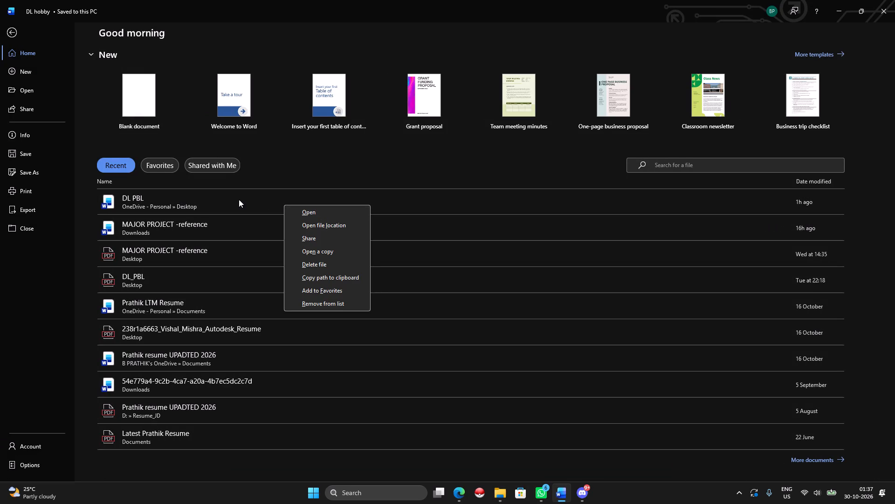
left_click(237, 199)
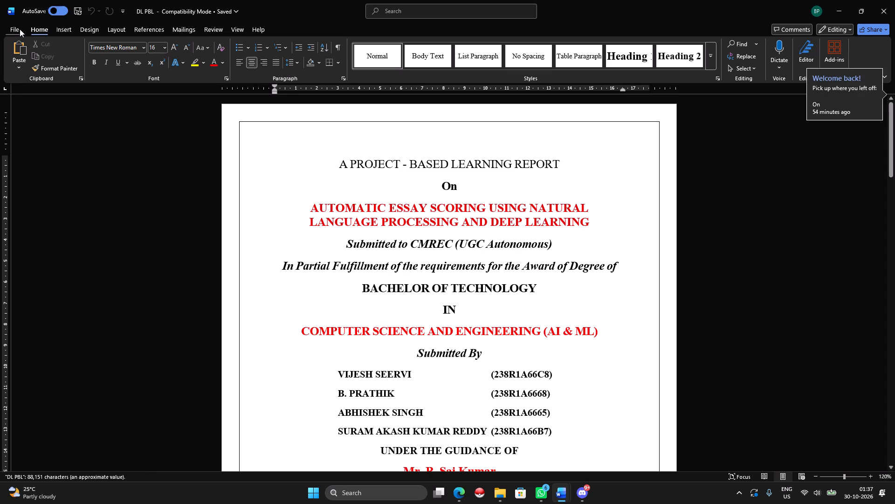
scroll(421, 309, "down", 3)
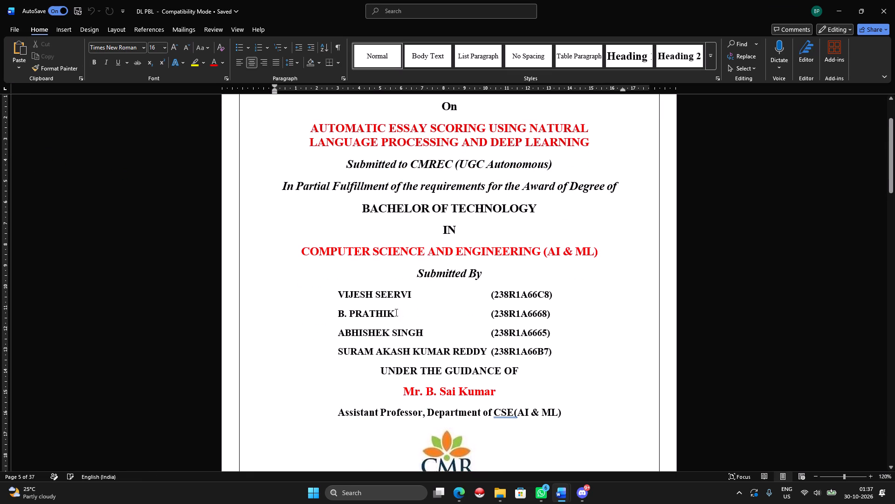
scroll(346, 321, "up", 4)
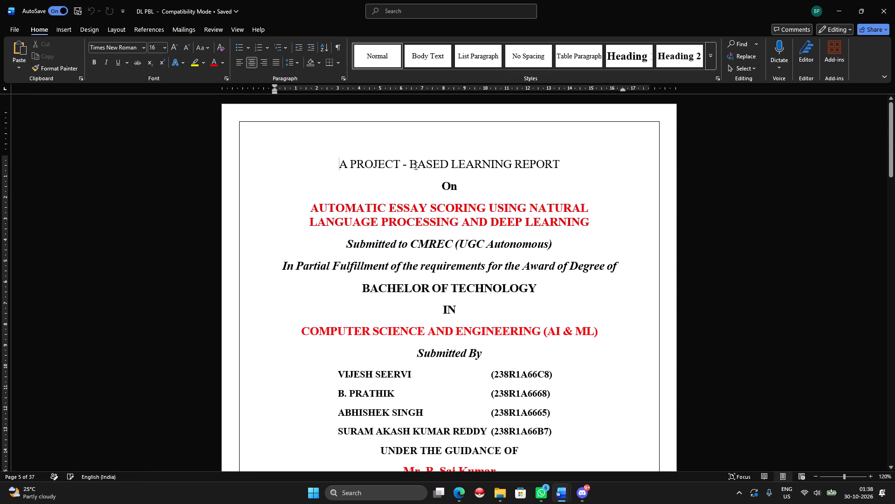
left_click(14, 30)
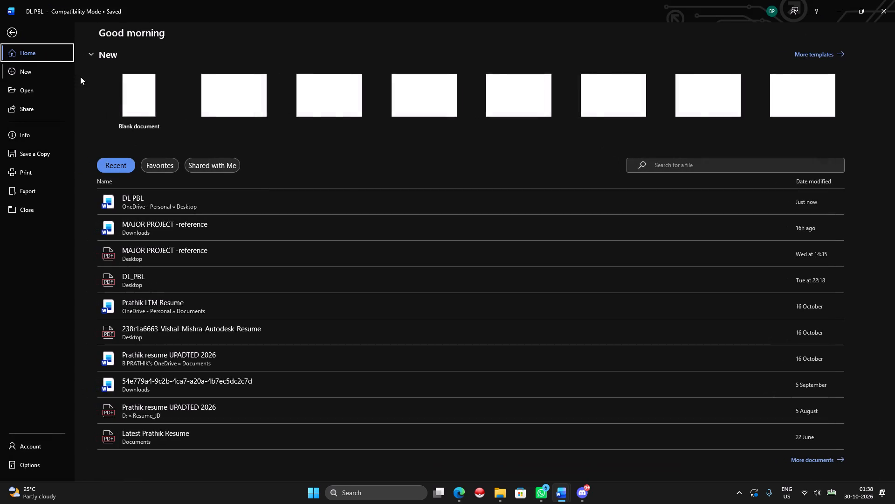
left_click(14, 31)
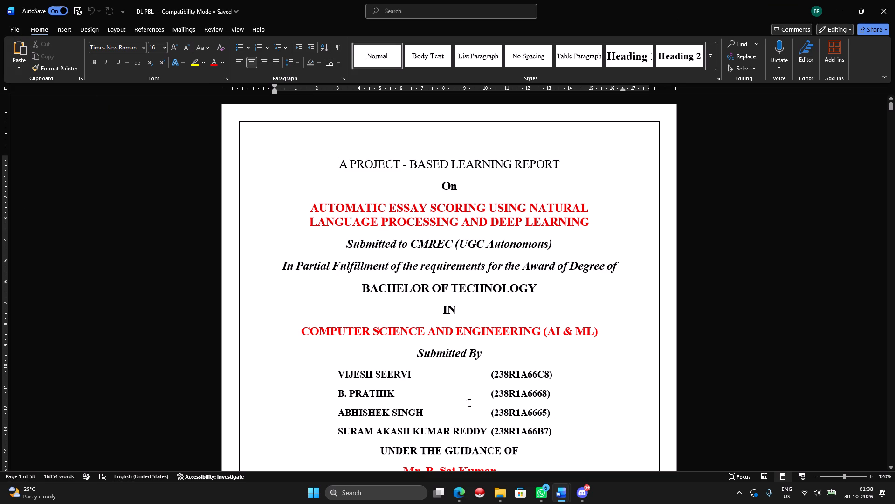
left_click(849, 1)
Close the DL PBL document, keeping the DL hobby report open.
scroll(584, 297, "up", 20)
scroll(584, 297, "up", 2)
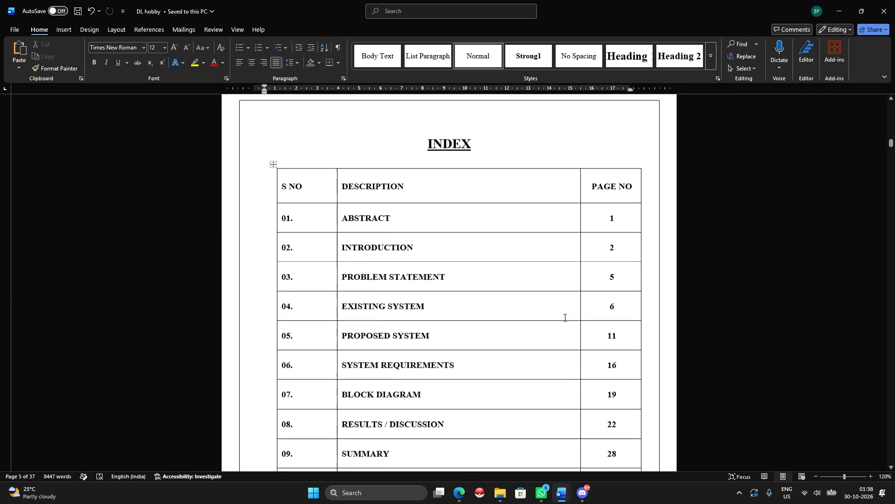
scroll(565, 318, "up", 3)
scroll(561, 321, "down", 8)
scroll(564, 323, "up", 20)
scroll(564, 323, "up", 2)
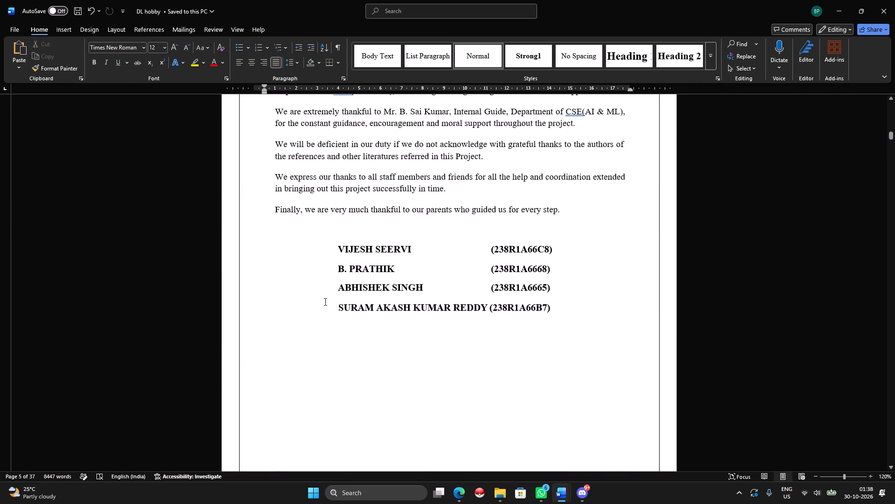
key("alt+Tab")
left_click(894, 0)
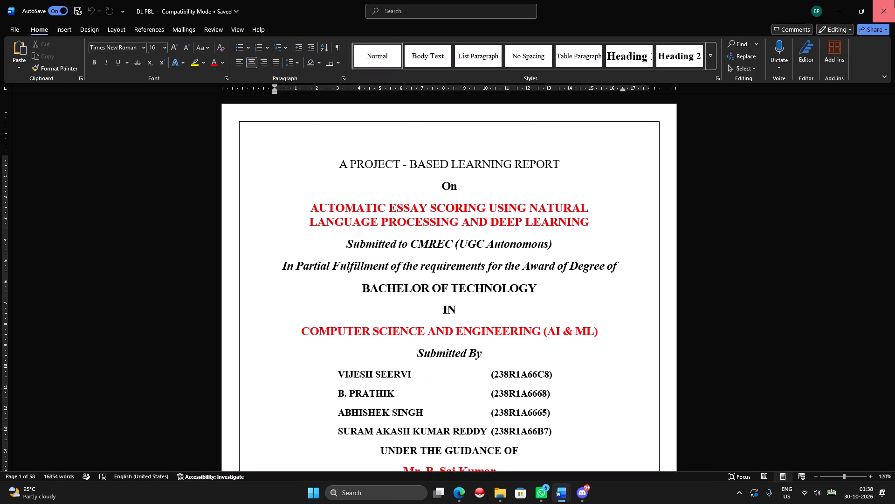
Save the DL hobby report in place.
left_click(143, 245)
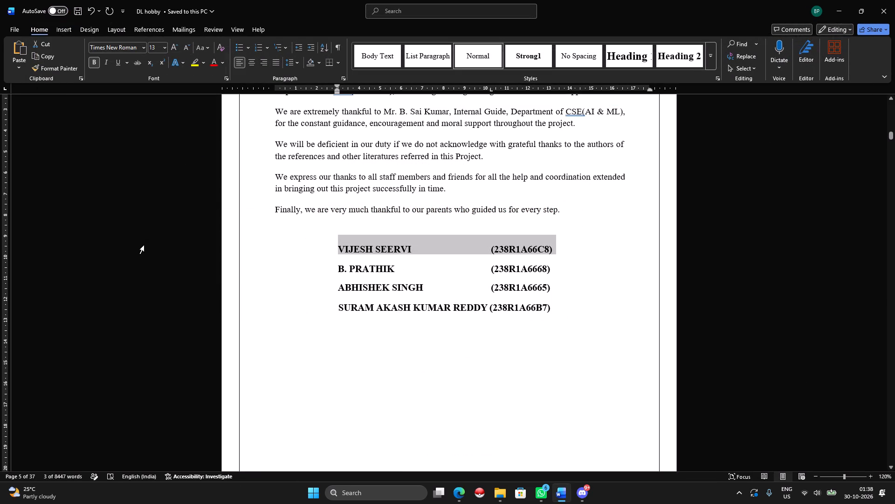
key("ctrl+s")
left_click(207, 260)
left_click(296, 290)
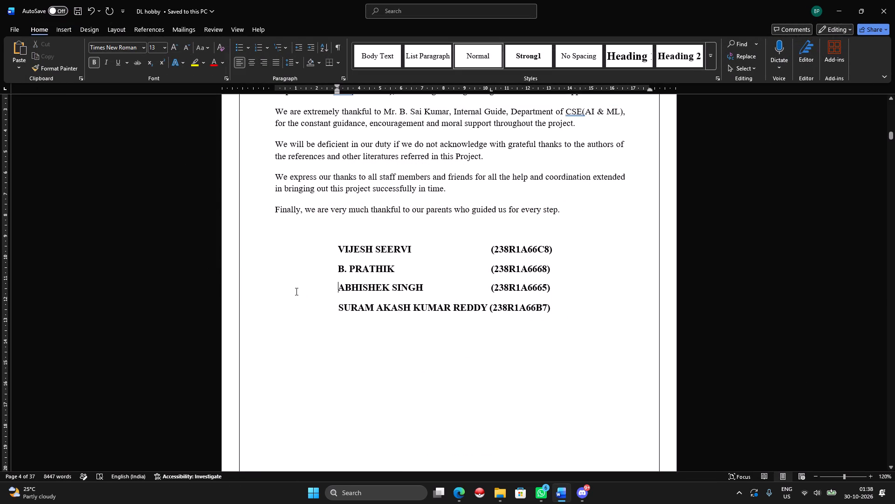
key("ctrl+s")
key("ctrl+s")
key("ctrl+s")
key("ctrl+s")
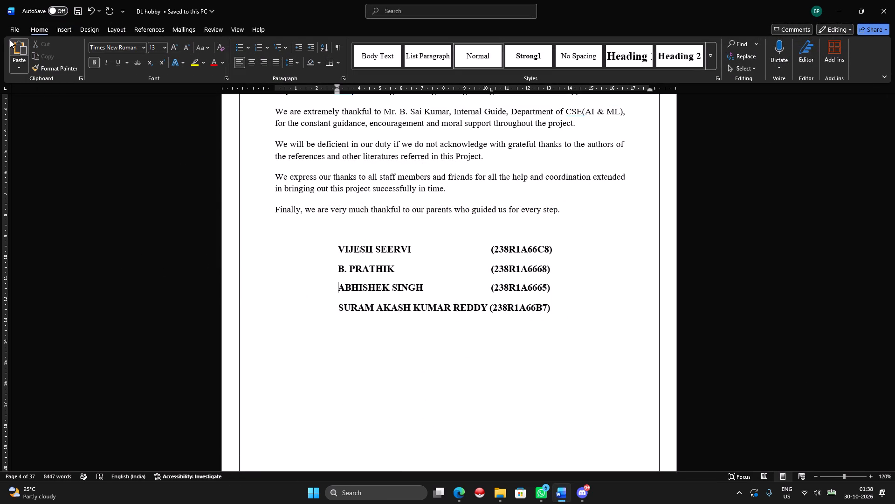
Save the report through Save As in its current folder as a Word Document (*.docx) named DL hobby.
left_click(12, 31)
left_click(35, 168)
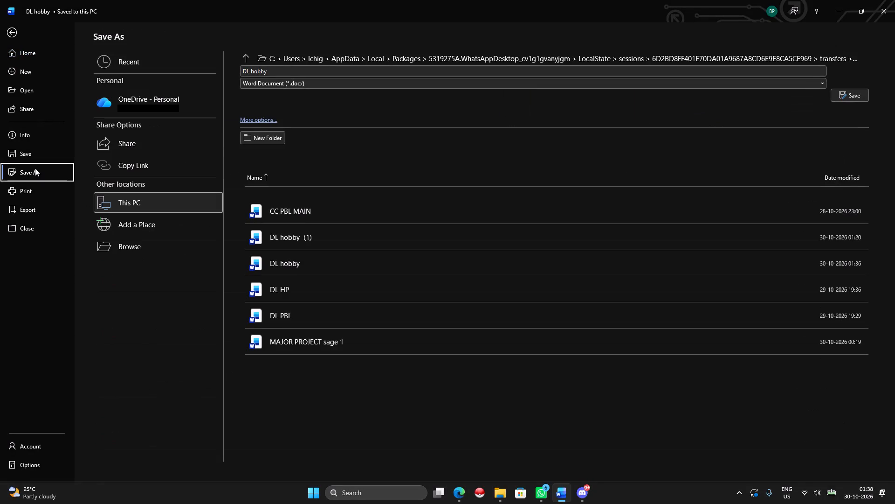
left_click(338, 83)
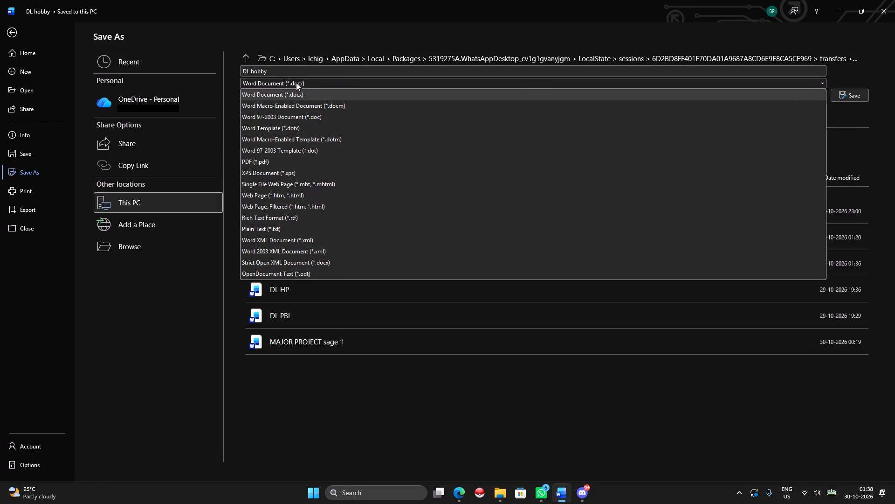
left_click(313, 83)
left_click(348, 109)
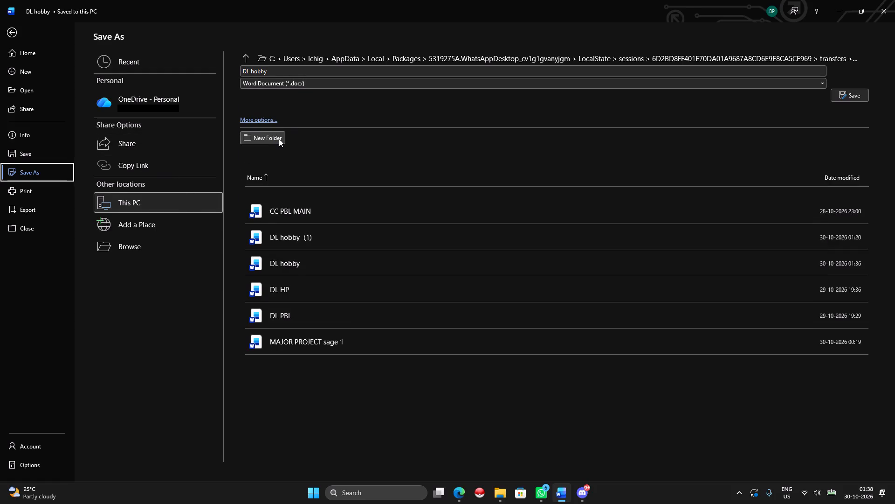
left_click(854, 95)
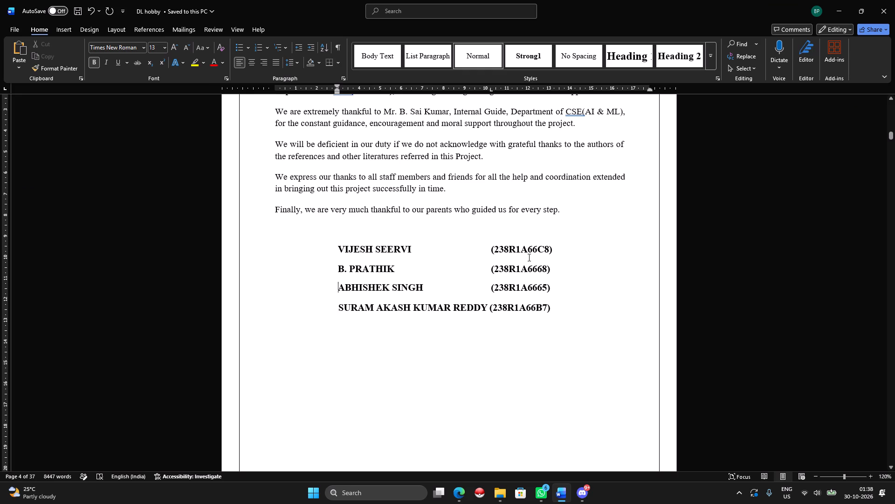
Check the Documents folder and the C: drive in File Explorer for the saved report.
left_click(504, 495)
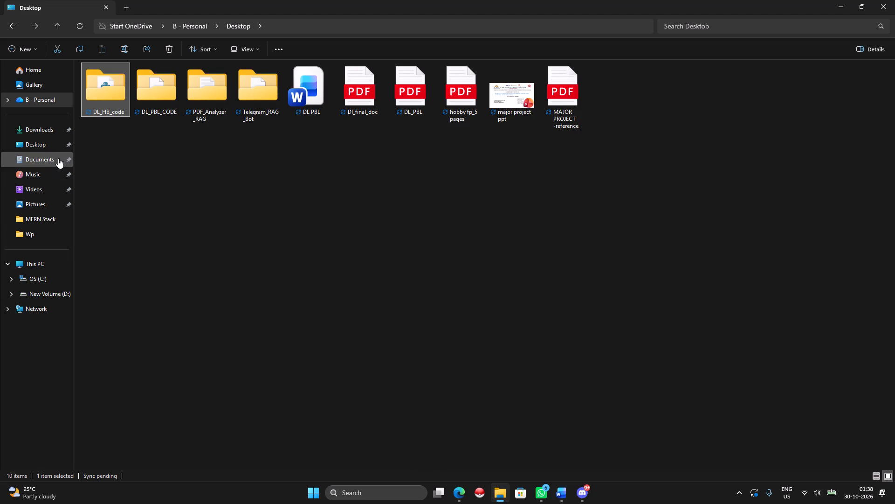
left_click(52, 156)
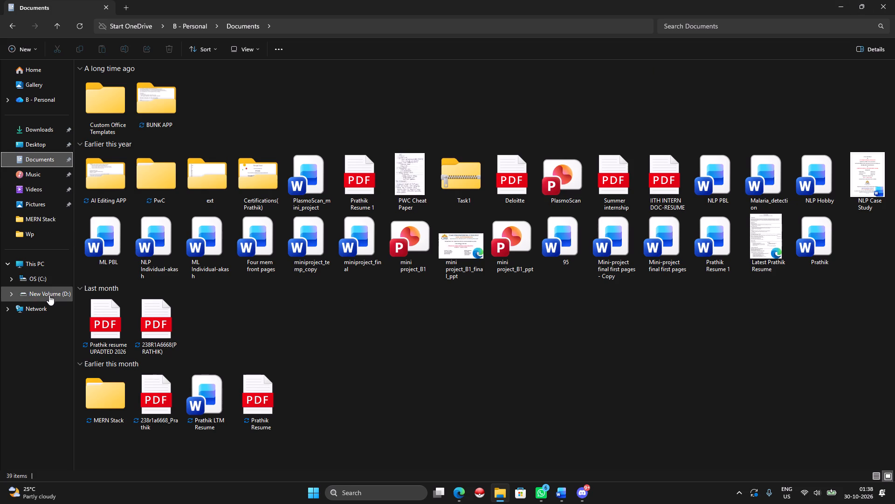
left_click(44, 277)
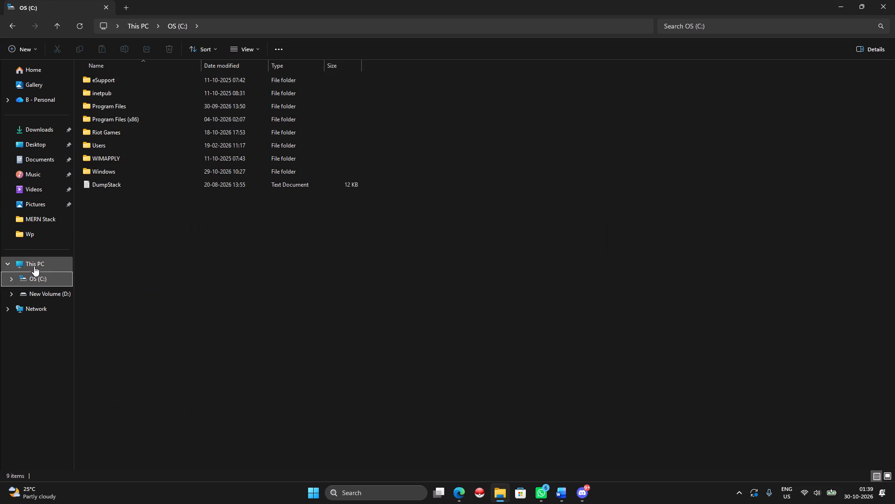
left_click(842, 2)
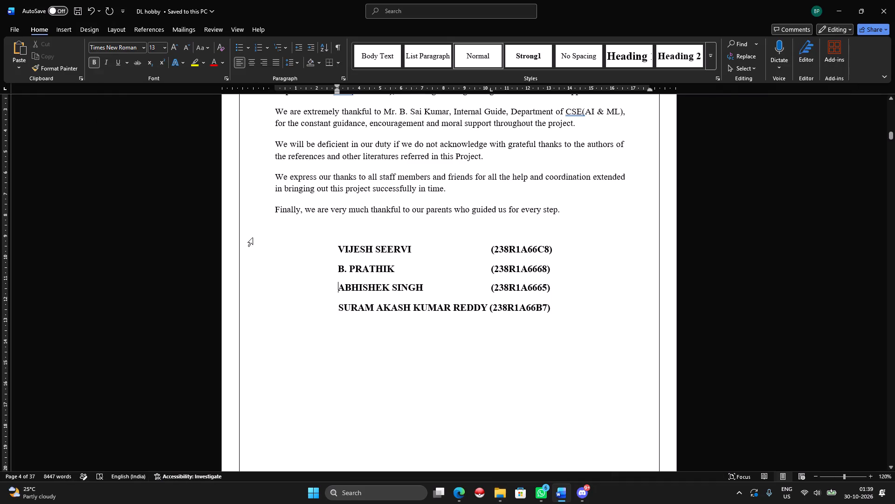
Save the report to the Desktop folder as a Word document named DL hobby.
left_click(14, 28)
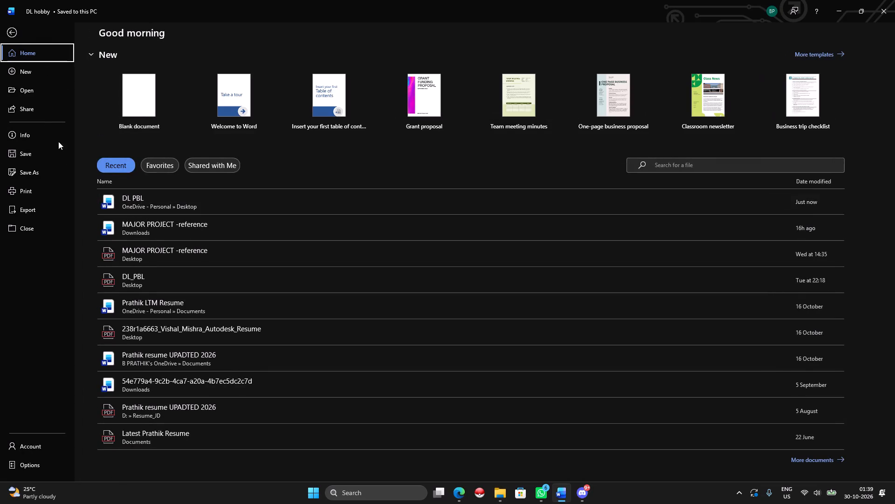
left_click(36, 164)
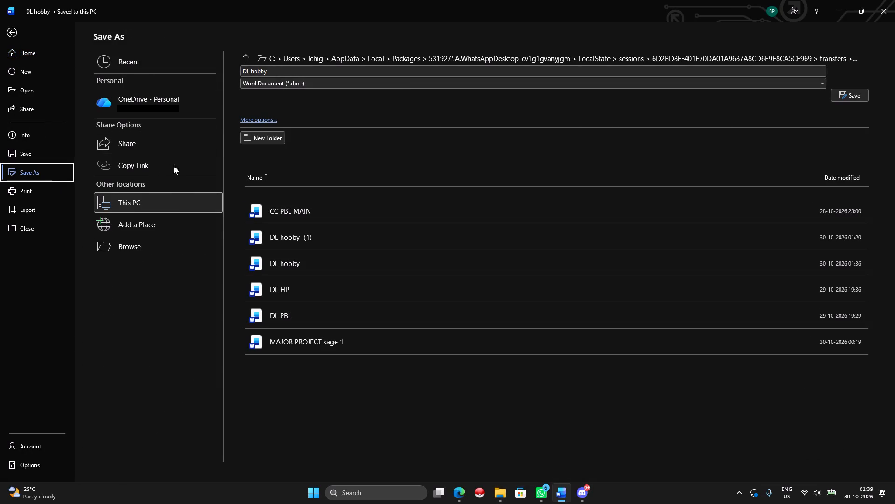
left_click(151, 241)
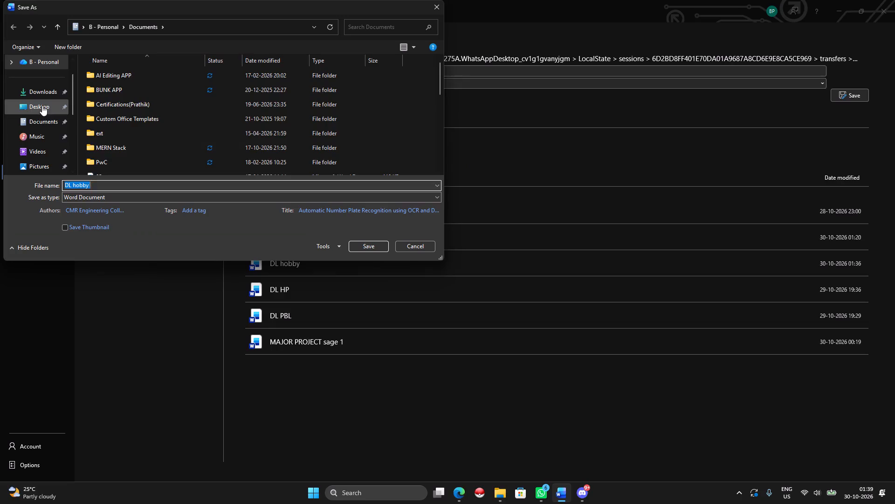
left_click(42, 105)
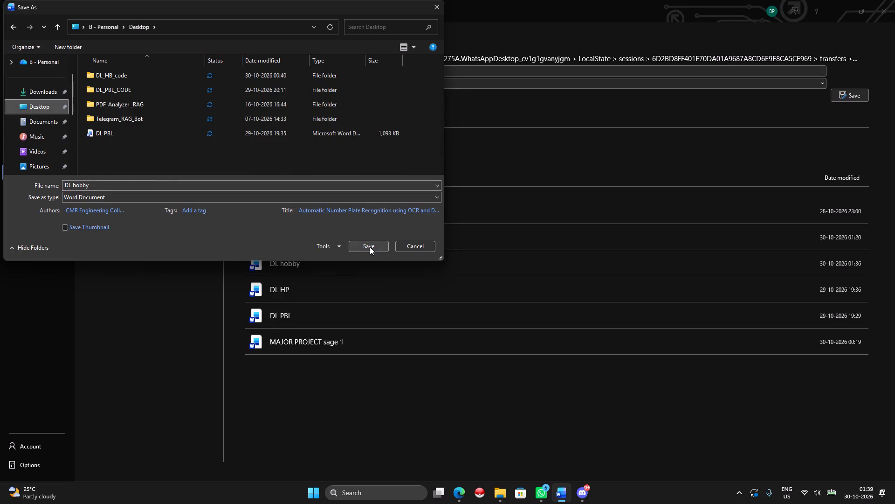
left_click(370, 247)
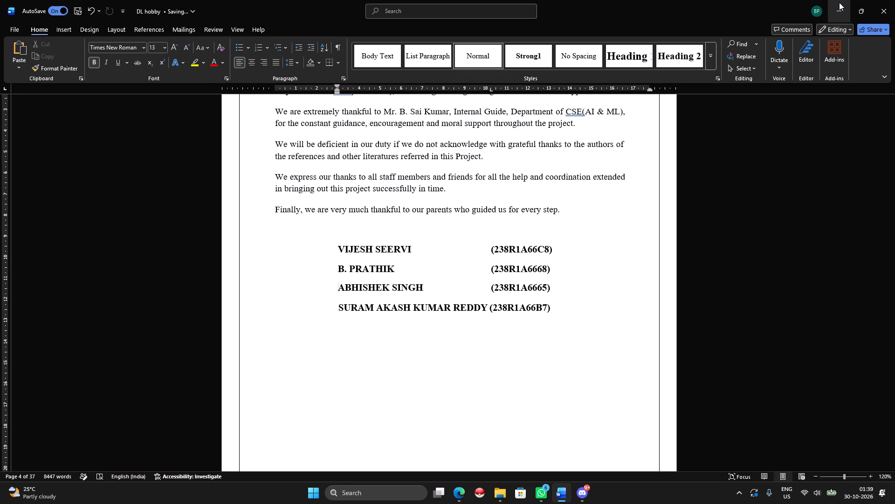
Make a duplicate of the DL hobby Word file on the desktop.
key("super+d")
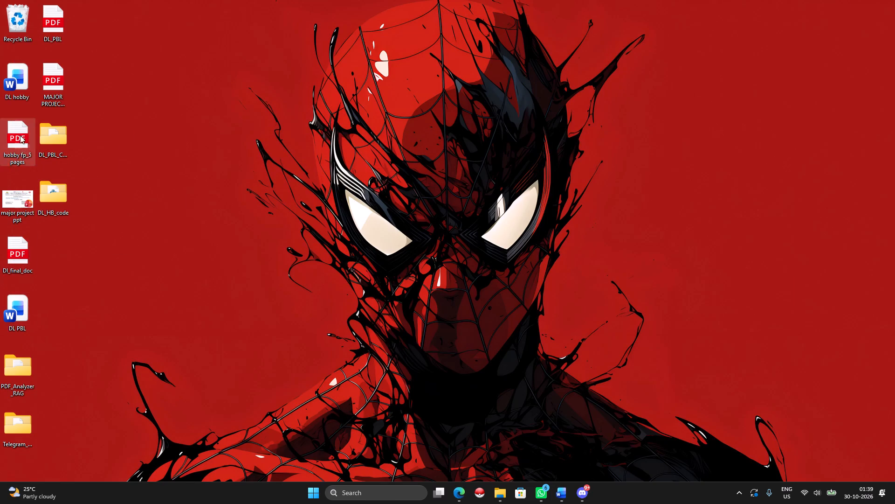
right_click(21, 90)
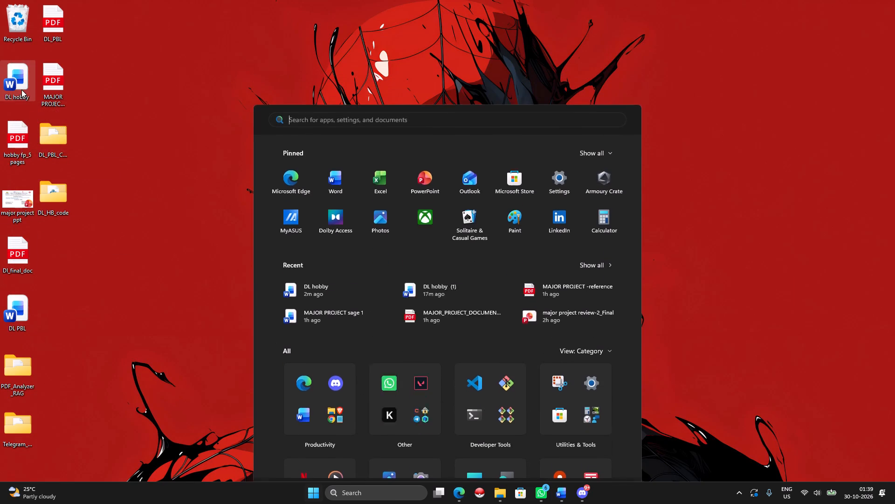
left_click(66, 108)
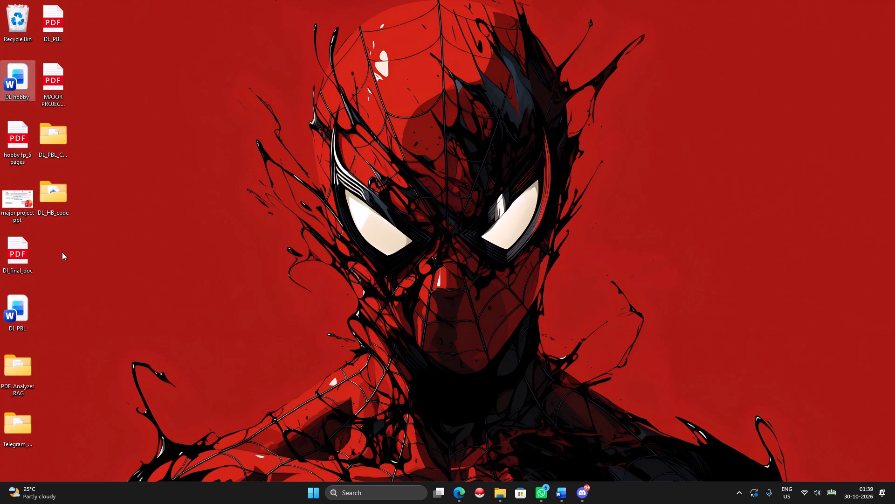
left_click(62, 252)
key("ctrl+v")
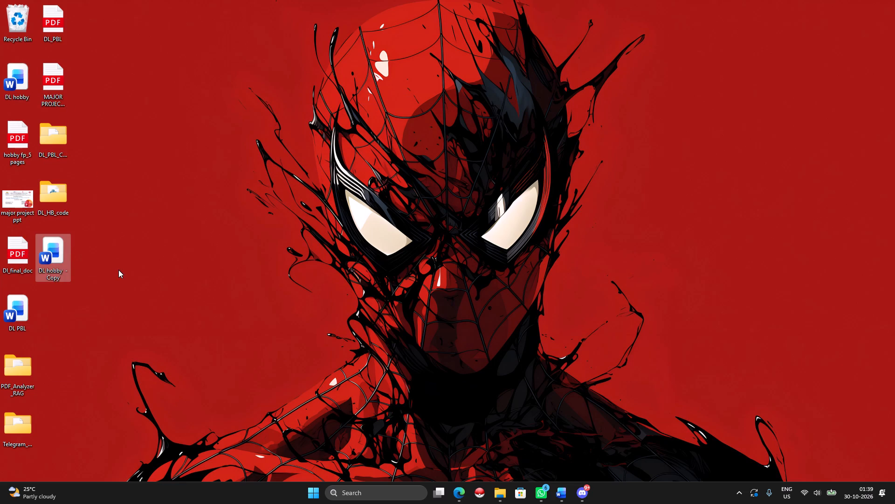
left_click(118, 270)
Close the original DL hobby document and open its duplicate from the desktop.
key("alt+Tab")
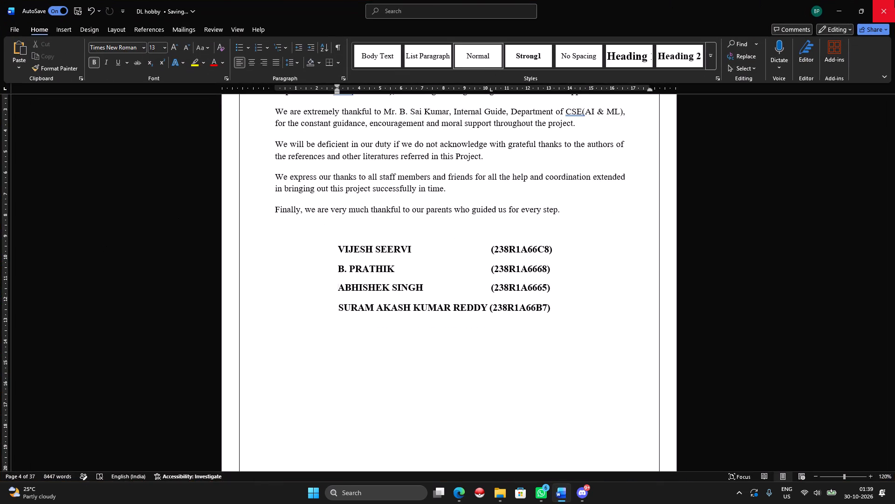
left_click(894, 0)
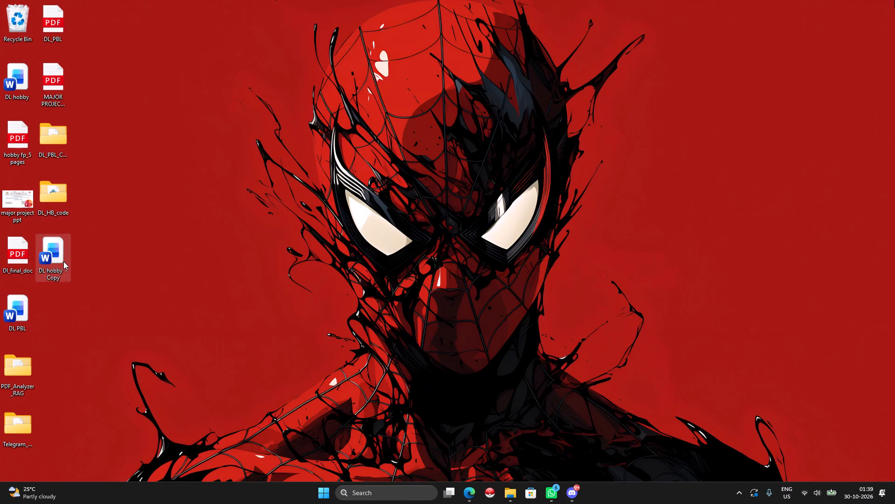
right_click(56, 254)
double_click(52, 257)
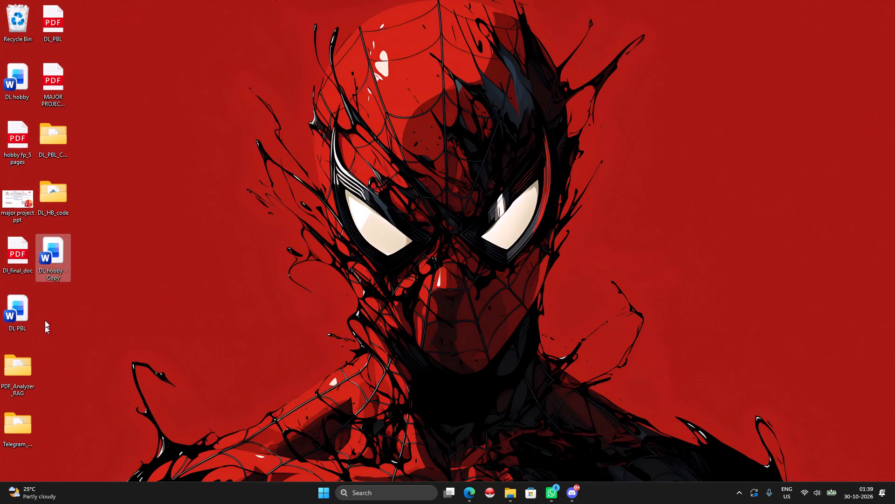
double_click(61, 268)
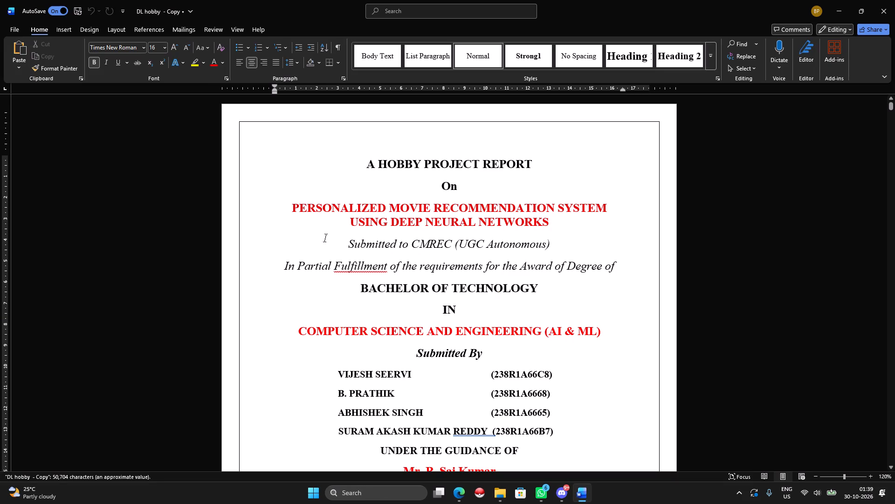
Delete all the front matter in the copy, from the title page through the end of the INDEX table.
left_click_drag(366, 161, 515, 503)
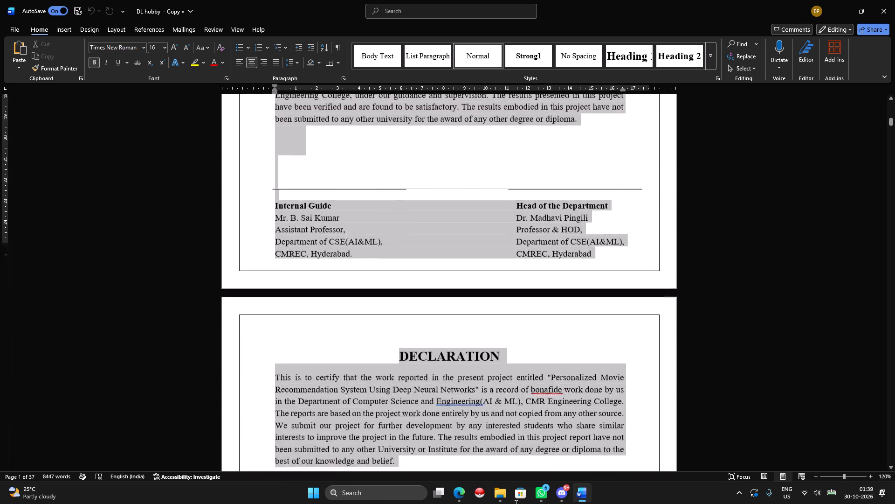
left_click_drag(515, 503, 536, 503)
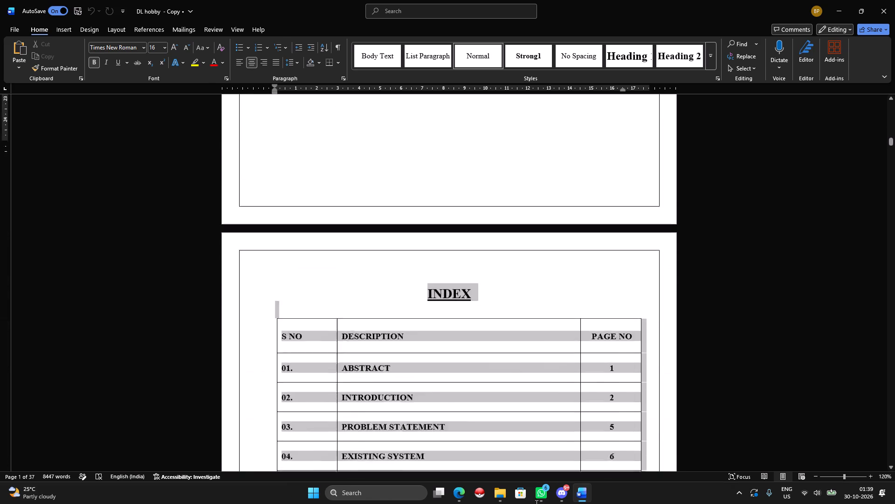
left_click_drag(536, 503, 634, 166)
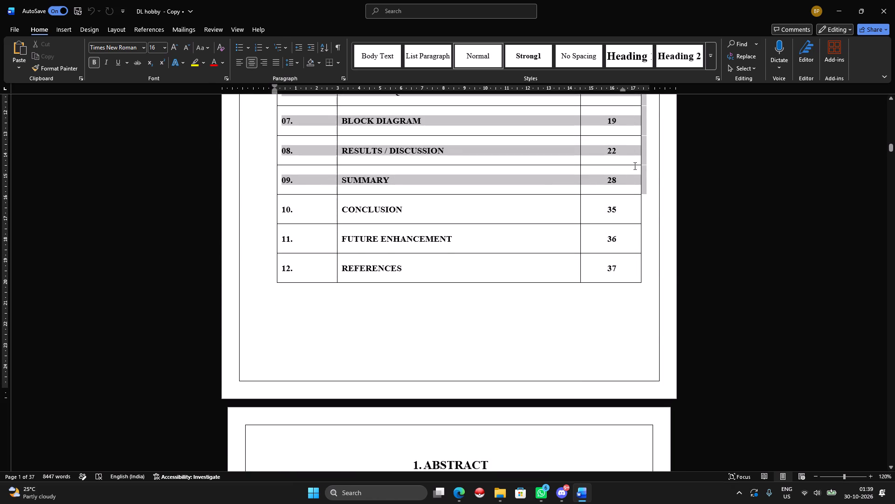
left_click_drag(634, 166, 646, 291)
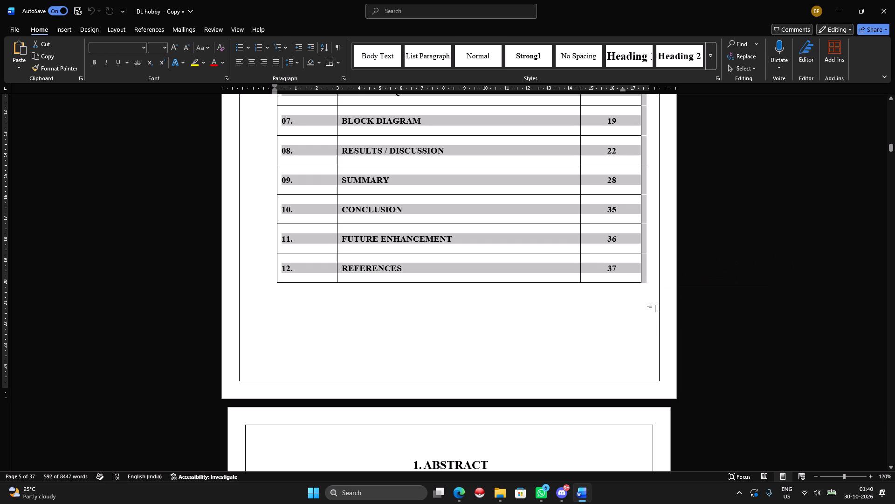
key("BackSpace")
Check the Abstract page and its footer page number in the copy.
scroll(578, 409, "up", 1)
scroll(576, 412, "down", 11)
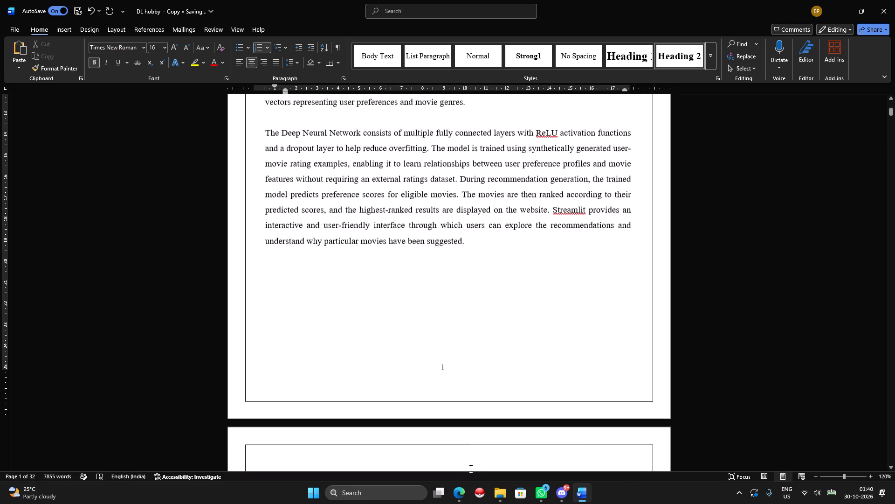
scroll(474, 399, "down", 3)
scroll(464, 378, "up", 9)
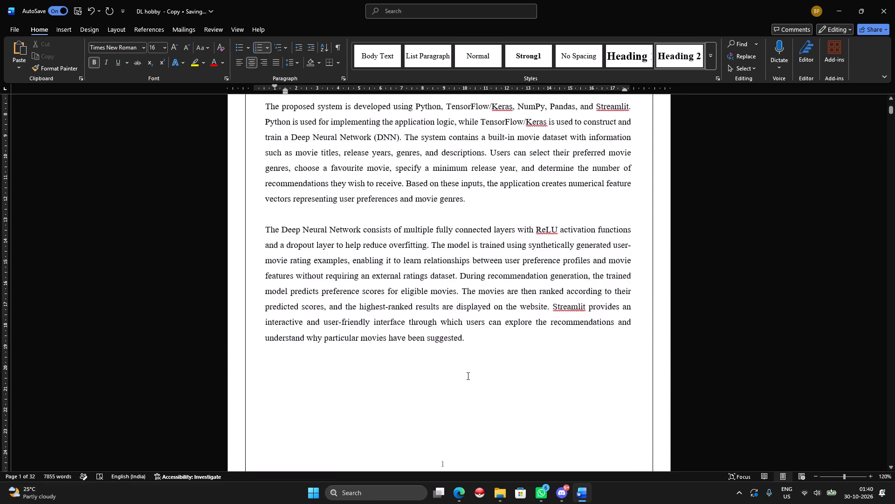
scroll(467, 376, "up", 12)
scroll(478, 189, "up", 4)
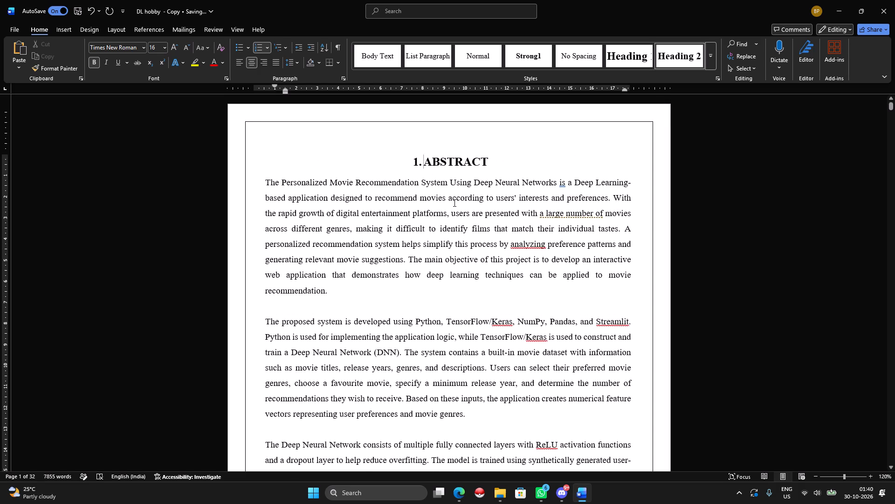
scroll(506, 290, "down", 12)
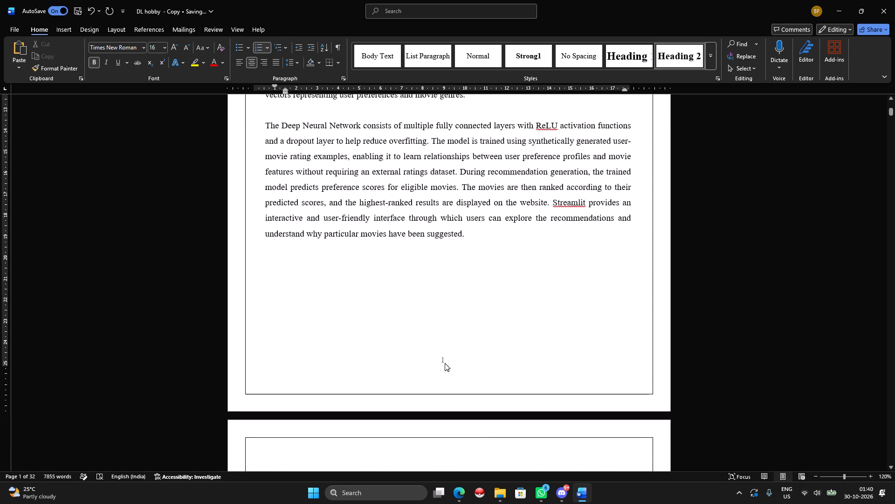
Check the Abstract and Introduction pages of the DL hobby copy and save it.
scroll(455, 348, "up", 14)
scroll(461, 345, "down", 19)
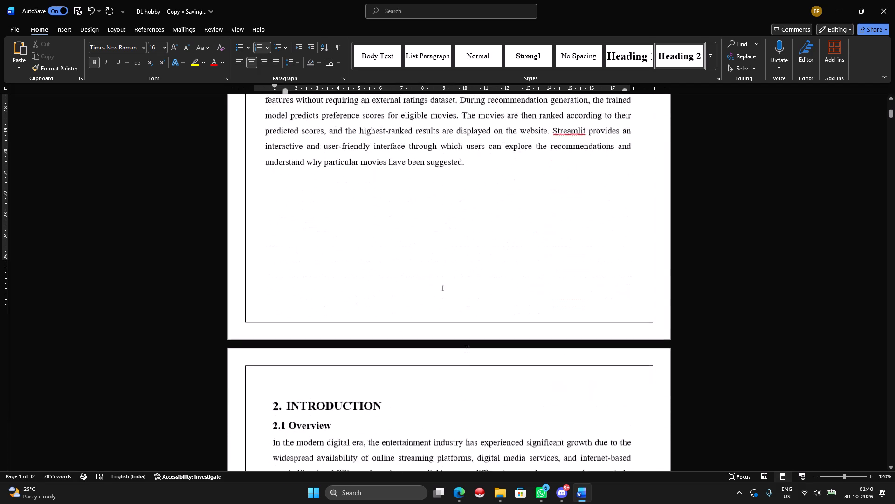
scroll(466, 349, "down", 5)
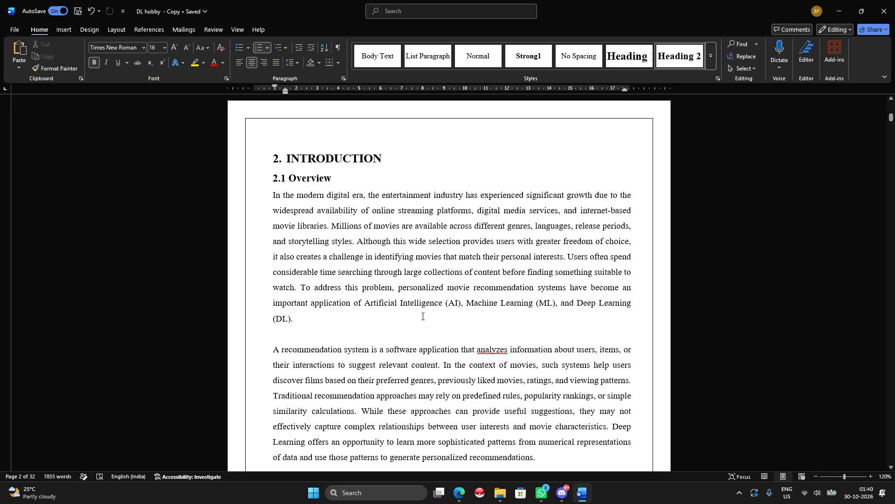
key("ctrl+s")
Leave the copy open and open the original DL hobby document from the desktop.
left_click(842, 0)
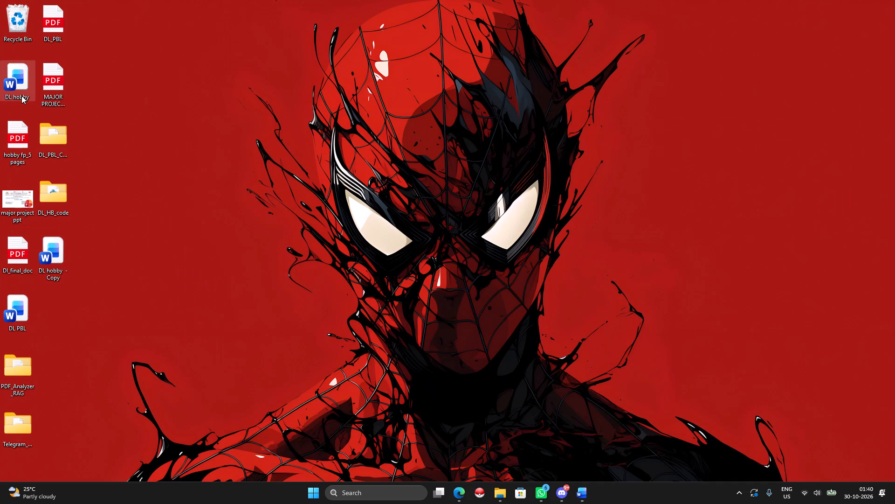
double_click(20, 91)
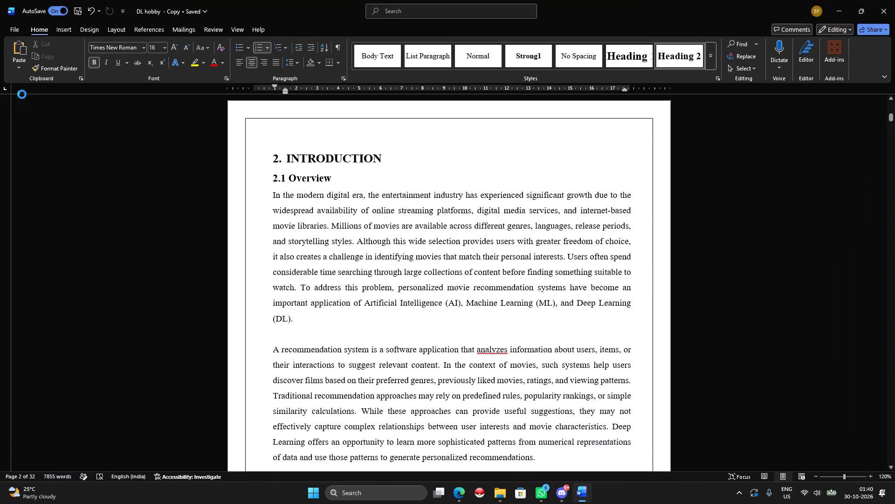
Delete everything in the original DL hobby document from the Abstract through the end, keeping the title page to the INDEX.
scroll(433, 262, "down", 7)
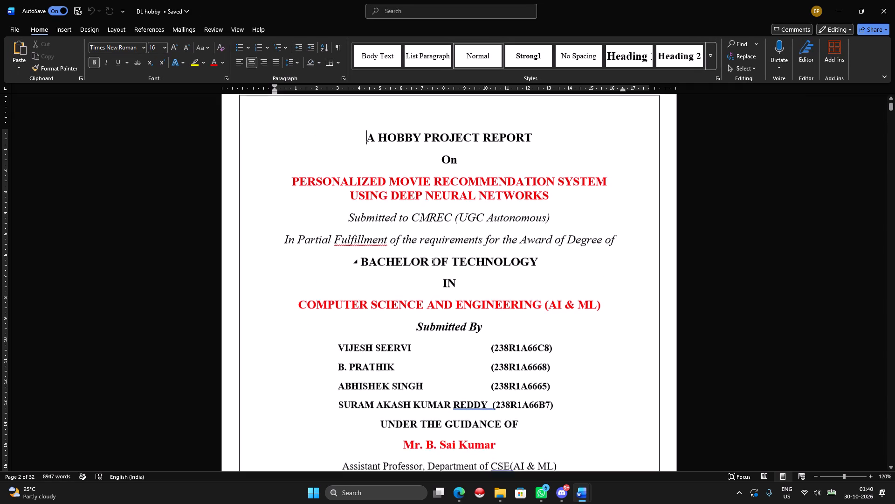
scroll(432, 262, "down", 20)
scroll(432, 262, "down", 20)
scroll(432, 262, "down", 7)
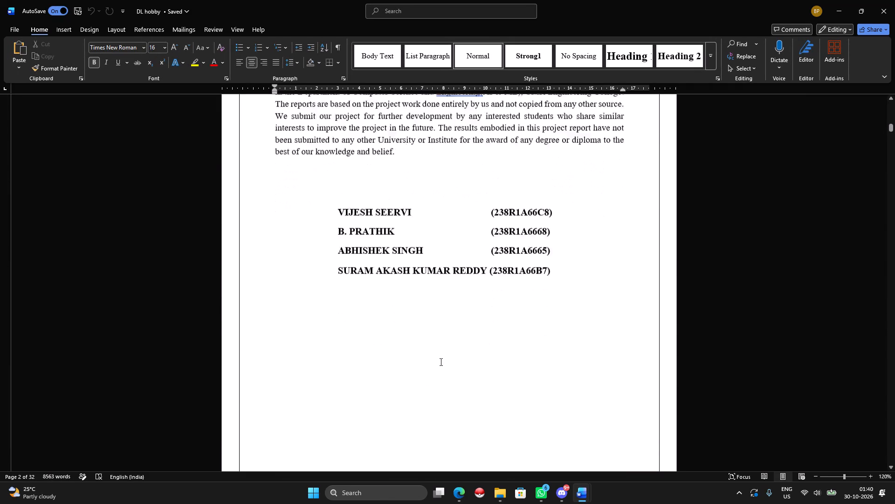
scroll(440, 362, "down", 20)
scroll(440, 362, "down", 4)
scroll(445, 360, "down", 5, "ctrl")
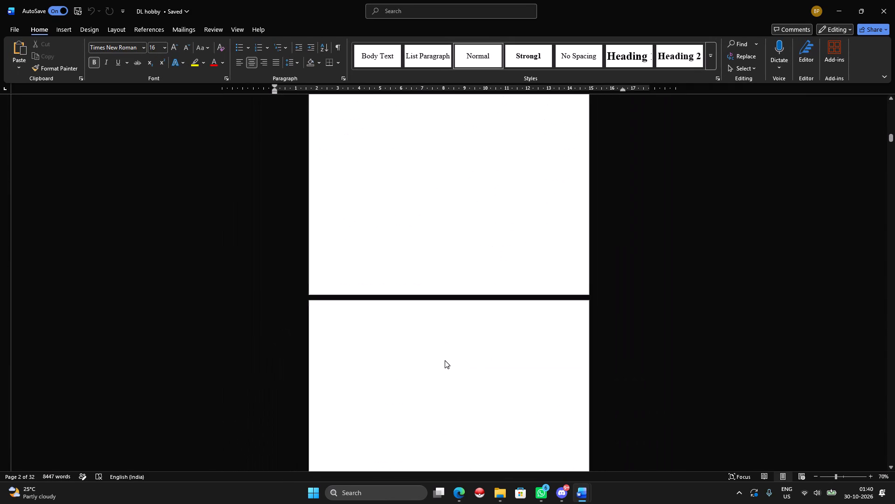
scroll(501, 357, "up", 1)
scroll(502, 357, "down", 1)
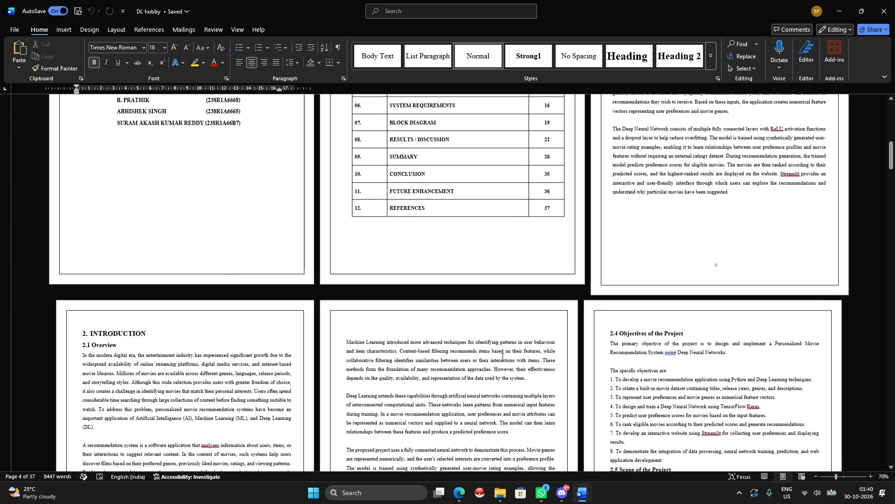
scroll(502, 357, "down", 4, "ctrl")
scroll(494, 371, "up", 3)
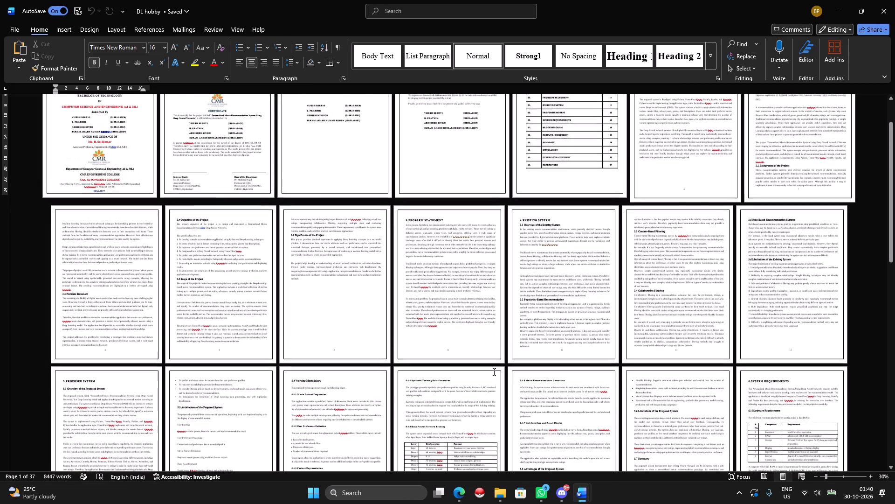
scroll(493, 371, "up", 14)
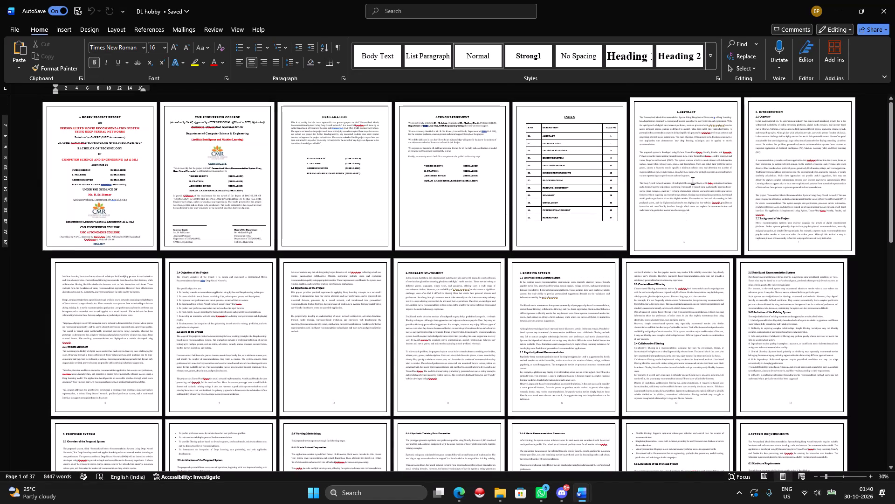
left_click_drag(638, 119, 750, 452)
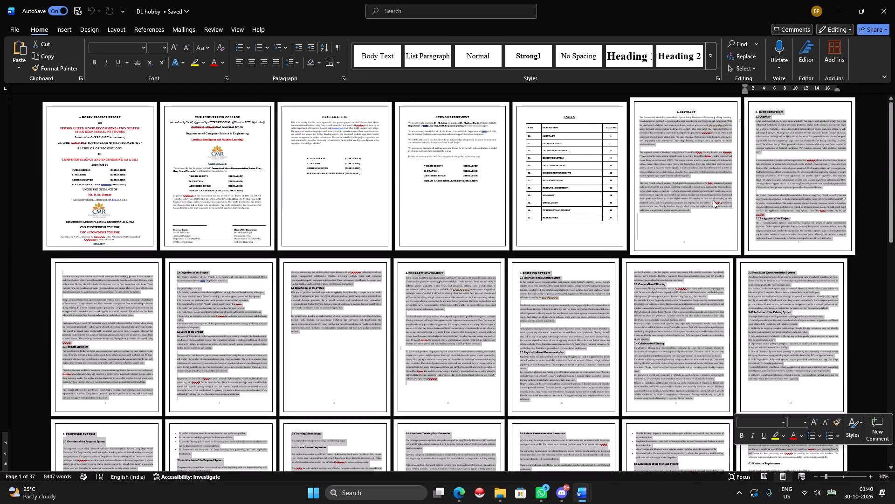
left_click(672, 108)
left_click_drag(672, 109, 819, 499)
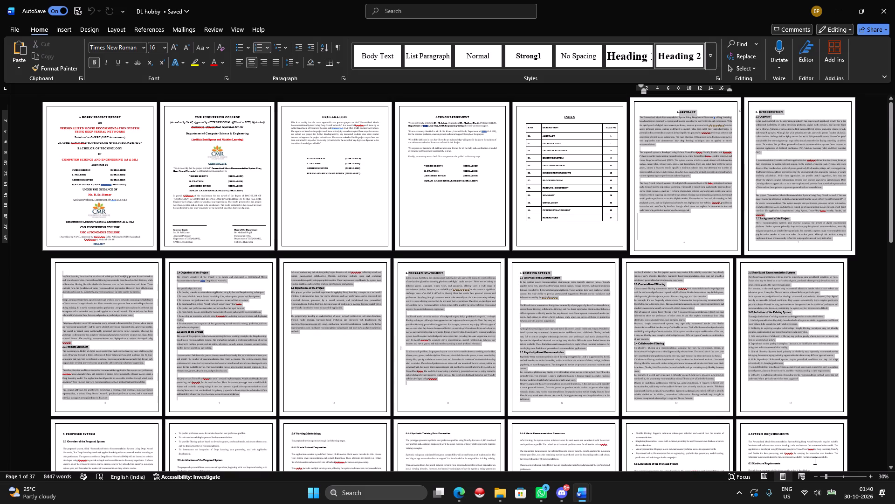
left_click_drag(819, 499, 831, 503)
key("BackSpace")
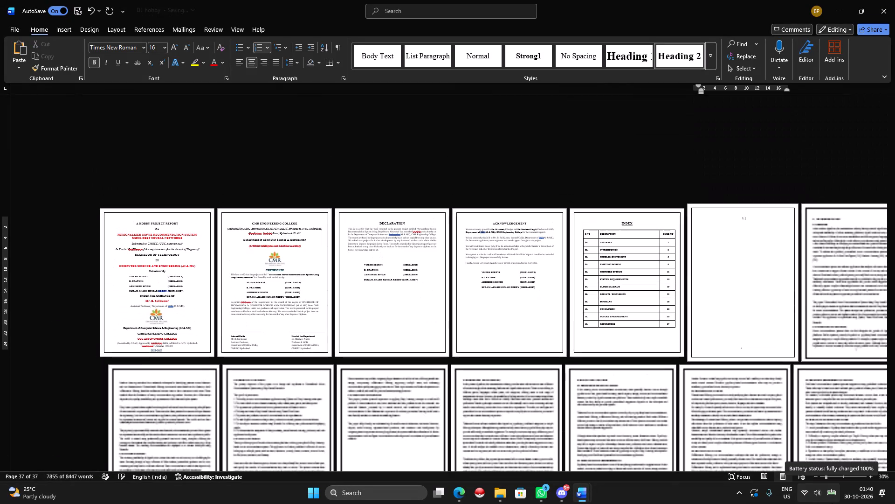
Clear the leftover heading numbering after the INDEX page and try to remove the trailing blank page.
scroll(640, 457, "down", 6)
scroll(666, 333, "down", 2)
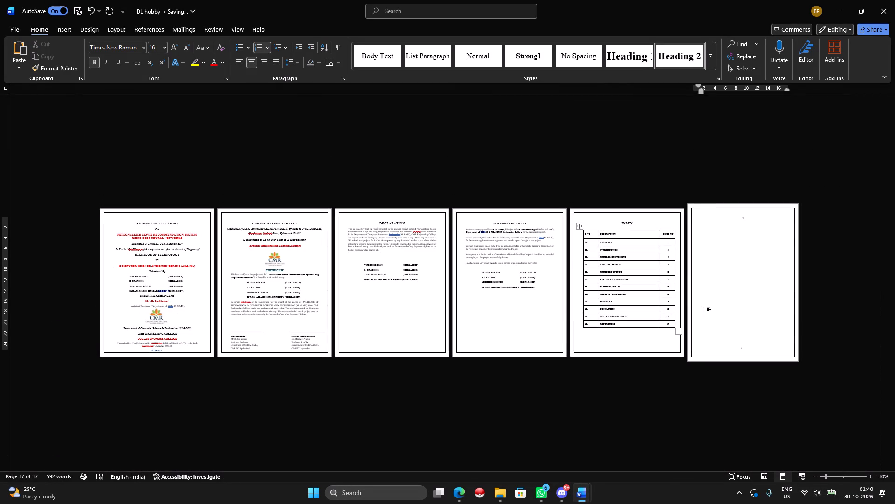
key("BackSpace")
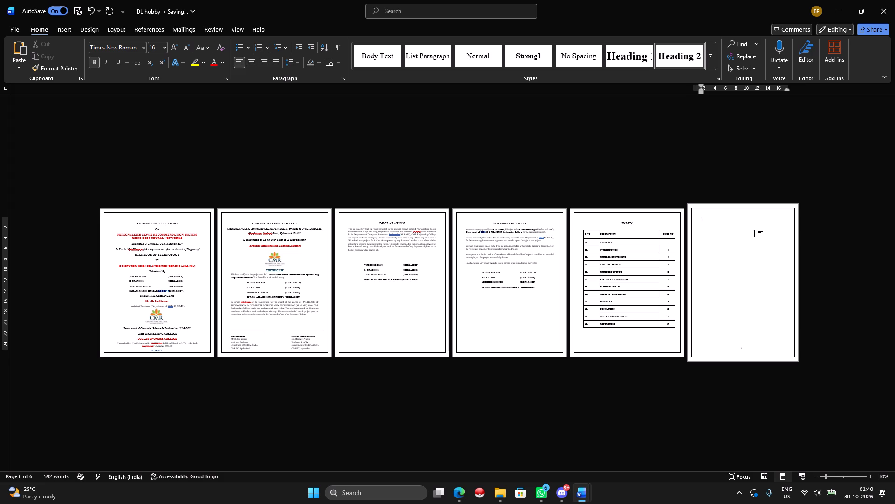
key("BackSpace")
key("BackSpace")
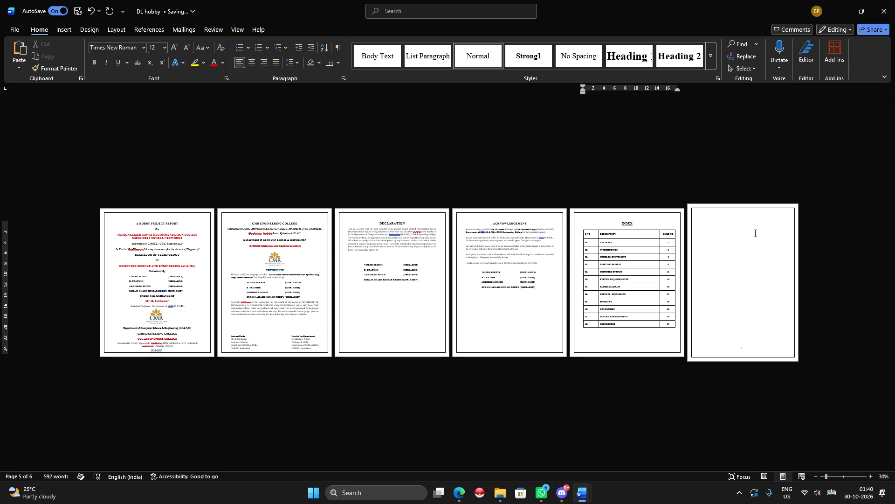
key("BackSpace")
right_click(782, 339)
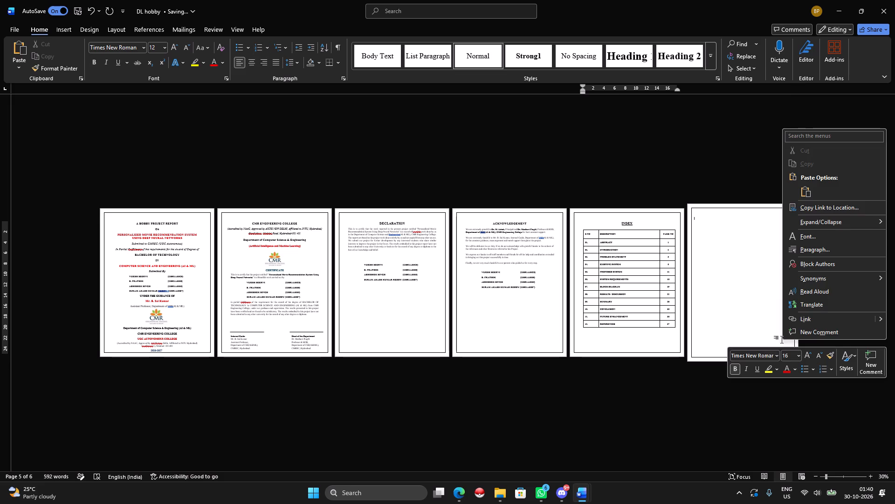
left_click(753, 443)
Examine the INDEX table's page numbers and the blank page after it in the original document.
scroll(562, 367, "up", 2, "ctrl")
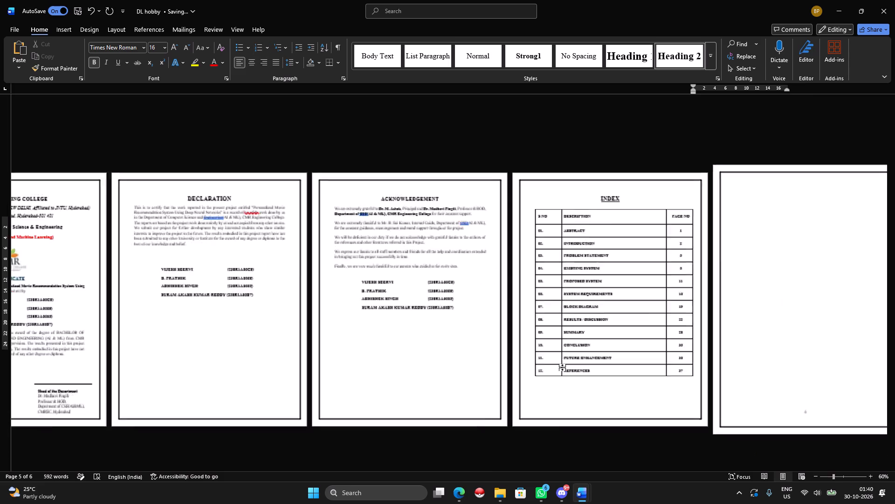
scroll(562, 367, "up", 8, "ctrl")
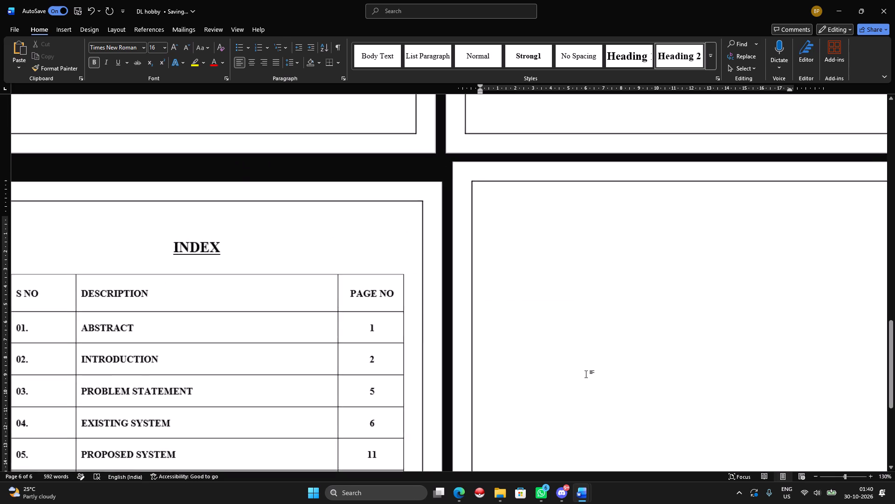
scroll(599, 378, "up", 13)
scroll(606, 368, "down", 4)
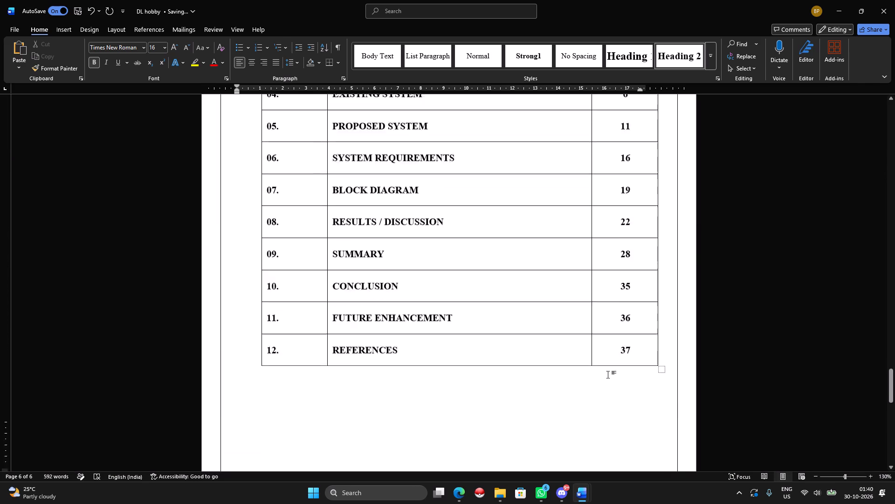
scroll(608, 374, "down", 2)
scroll(619, 372, "up", 11)
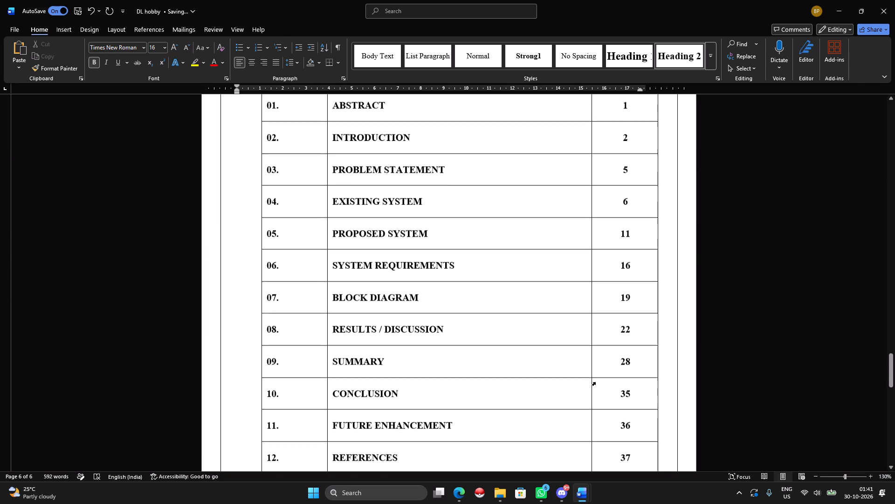
scroll(595, 382, "up", 2)
scroll(595, 382, "down", 4)
scroll(595, 382, "up", 1)
scroll(595, 382, "down", 1)
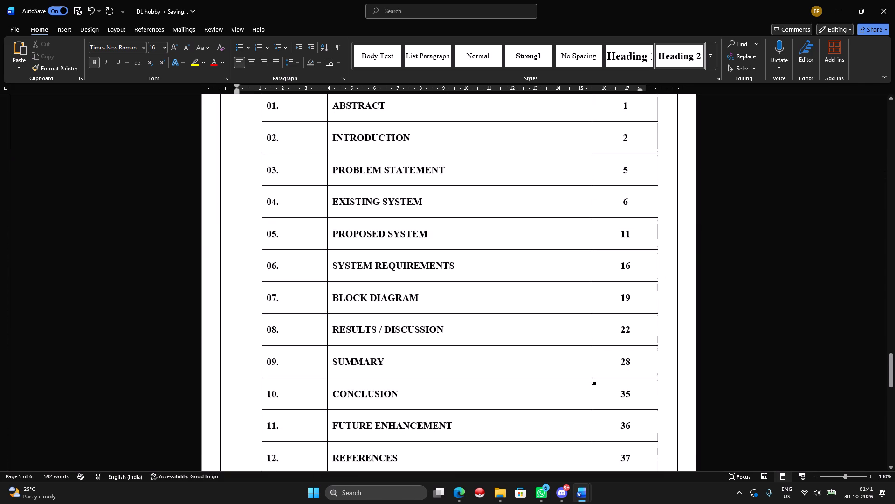
Review the DL hobby copy from the Abstract to the Summary, including the 8.11 Output screenshot, and return to the first page.
key("alt+Tab")
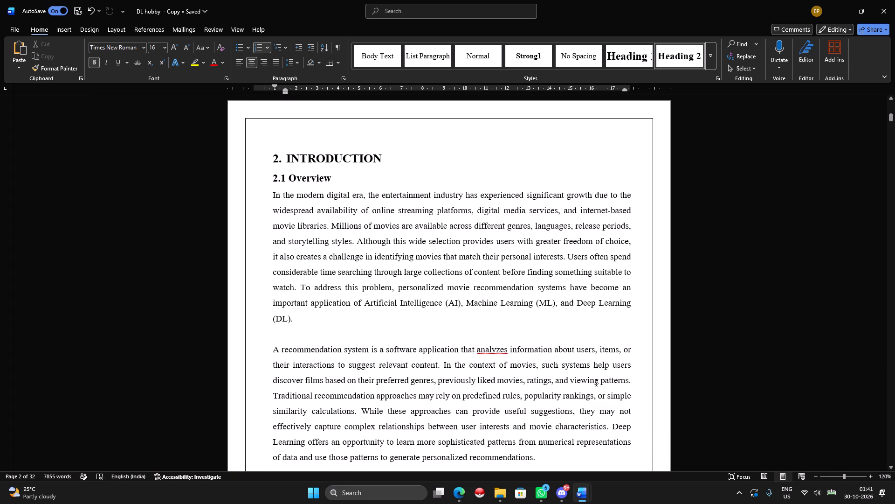
scroll(512, 359, "up", 20)
scroll(512, 359, "up", 5)
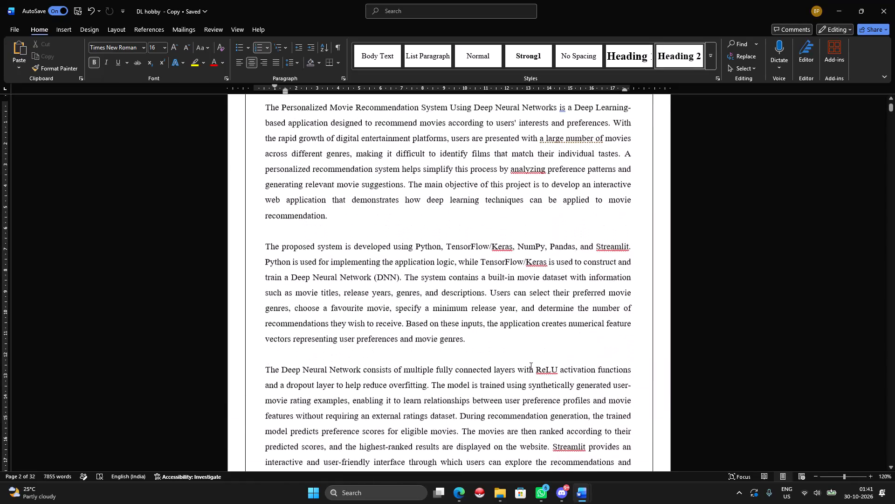
scroll(530, 366, "up", 5)
key("alt+Tab")
key("alt+Tab")
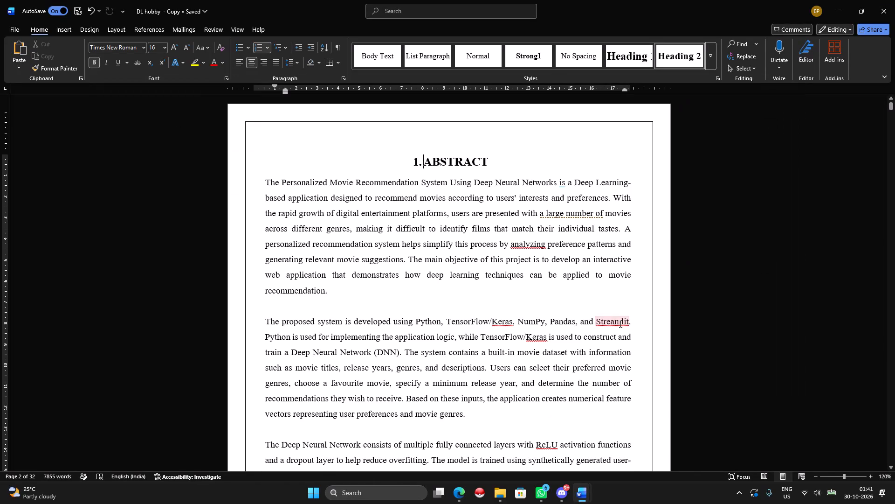
left_click_drag(889, 106, 894, 424)
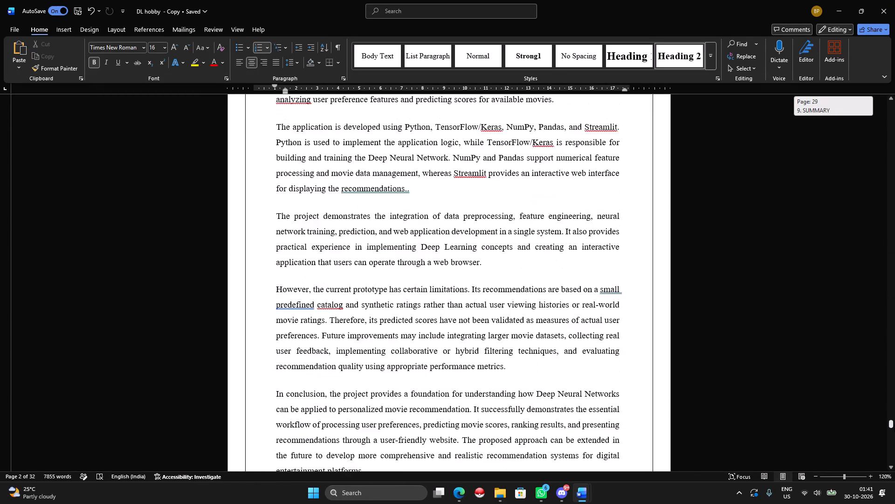
left_click_drag(894, 424, 894, 409)
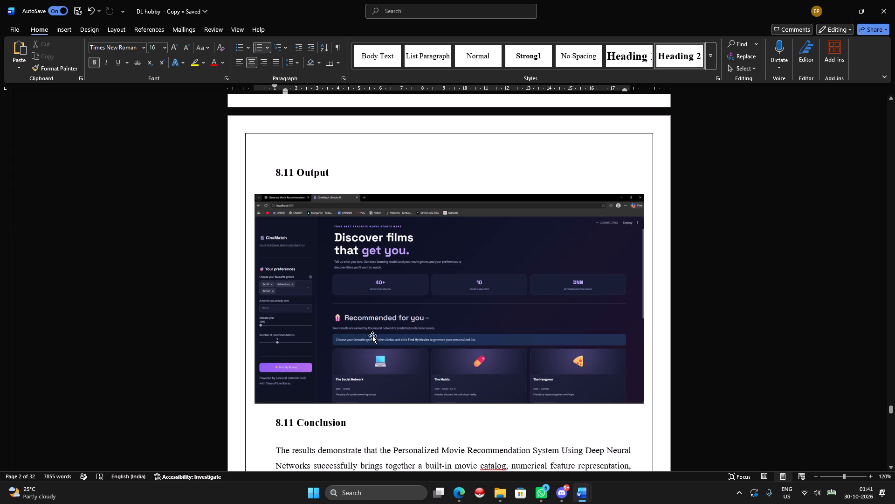
left_click(381, 273)
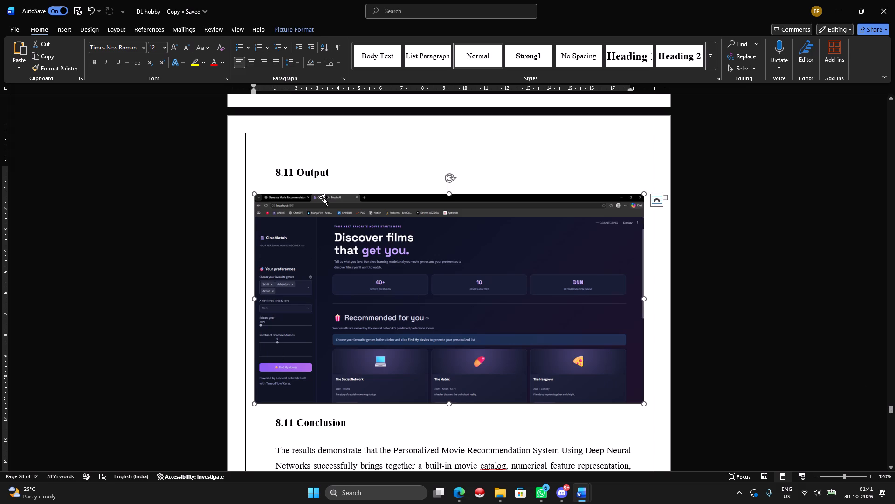
left_click(853, 276)
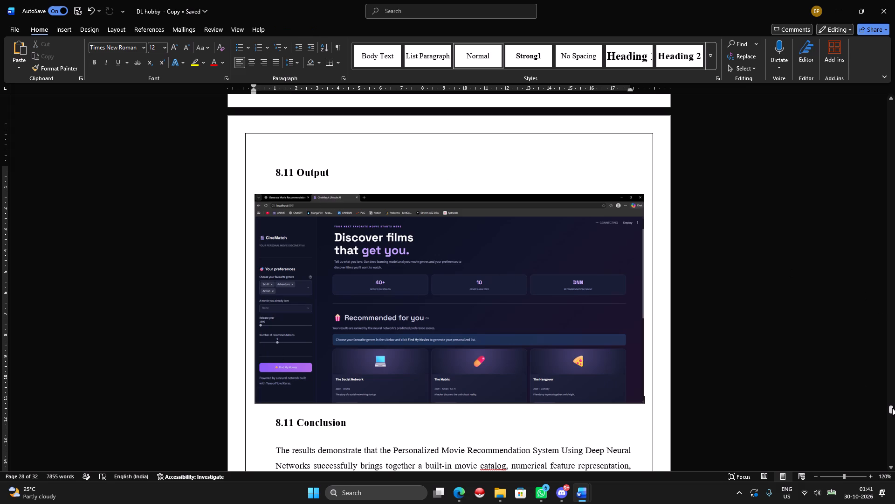
left_click_drag(892, 410, 894, 99)
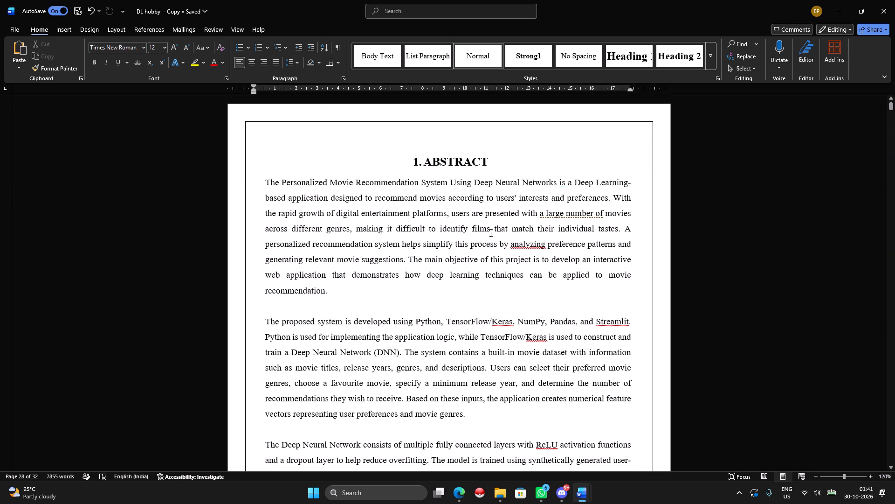
scroll(399, 274, "down", 9)
Check the opening sections' pages in the DL hobby copy and set Problem Statement's INDEX page number to 6 in the original.
key("alt+Tab")
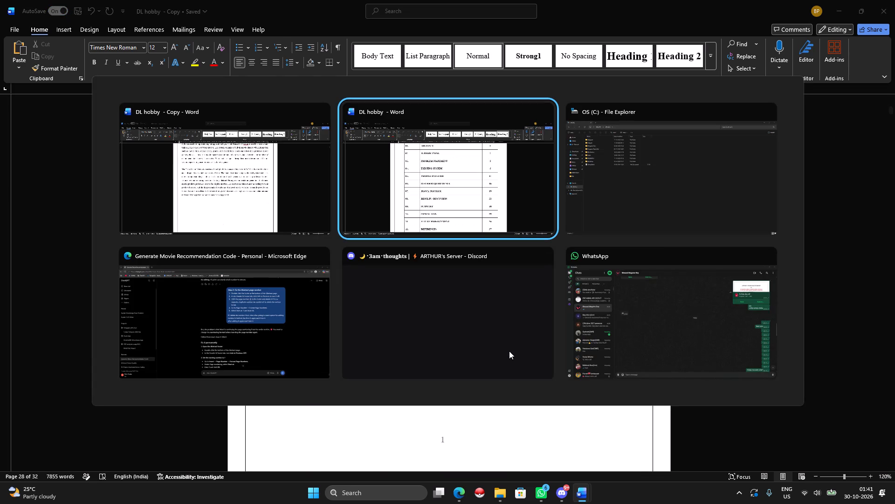
scroll(522, 288, "up", 3)
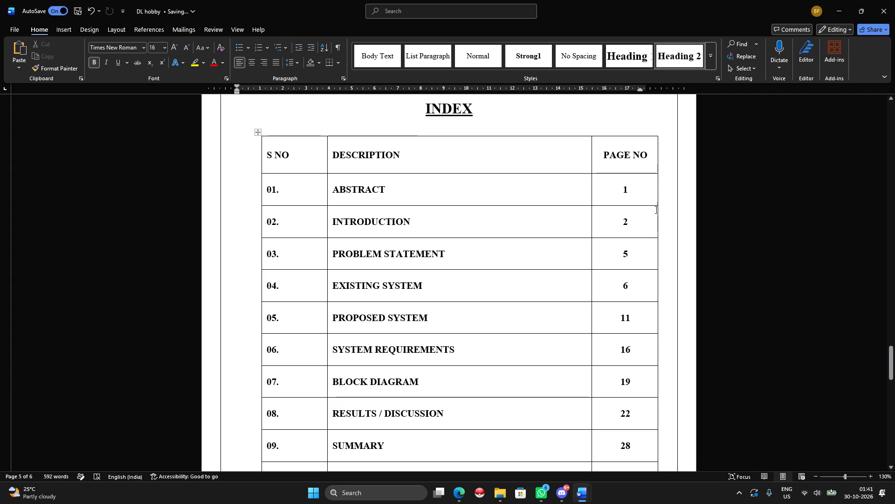
key("alt+Tab")
scroll(497, 321, "down", 17)
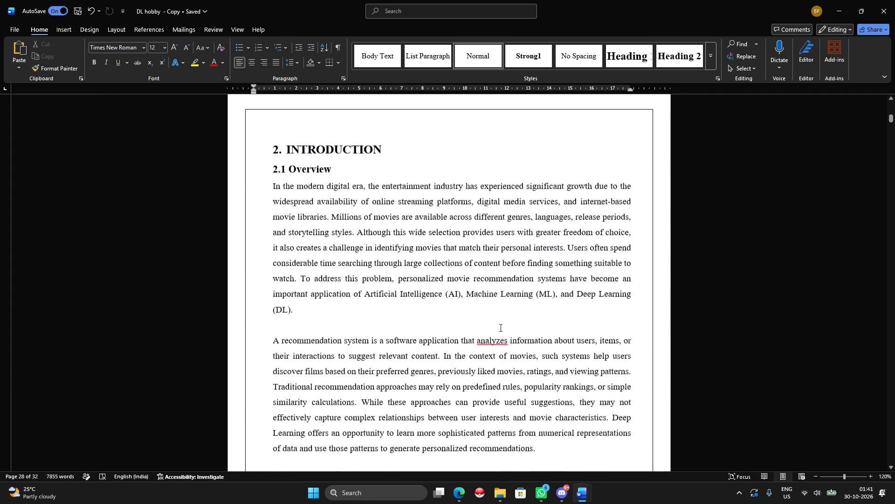
scroll(500, 328, "down", 16)
scroll(572, 335, "down", 4)
scroll(659, 311, "up", 3)
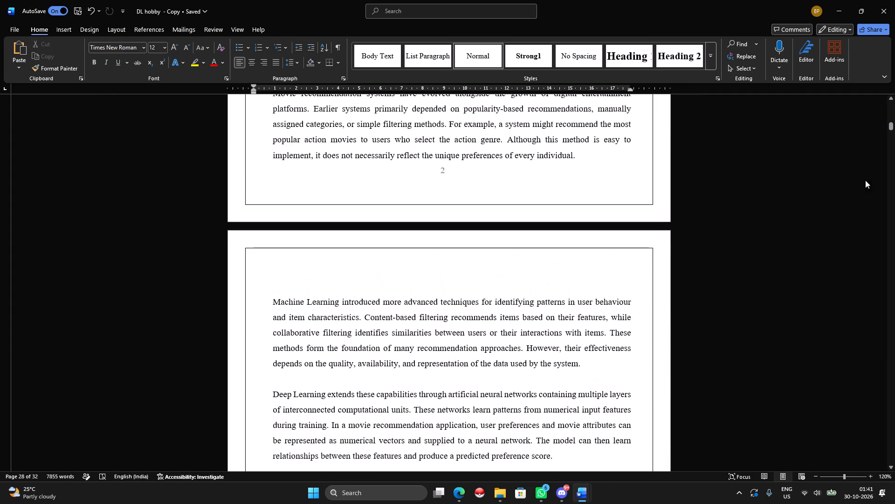
left_click_drag(889, 124, 893, 136)
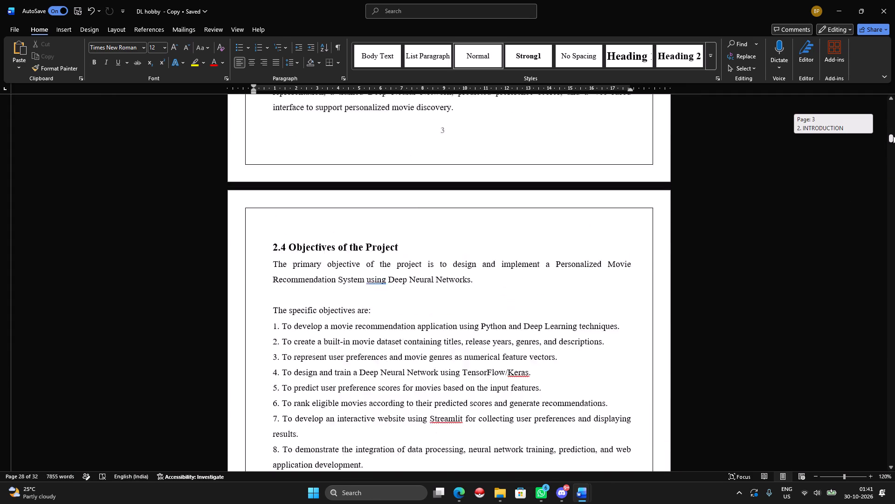
left_click_drag(893, 136, 894, 159)
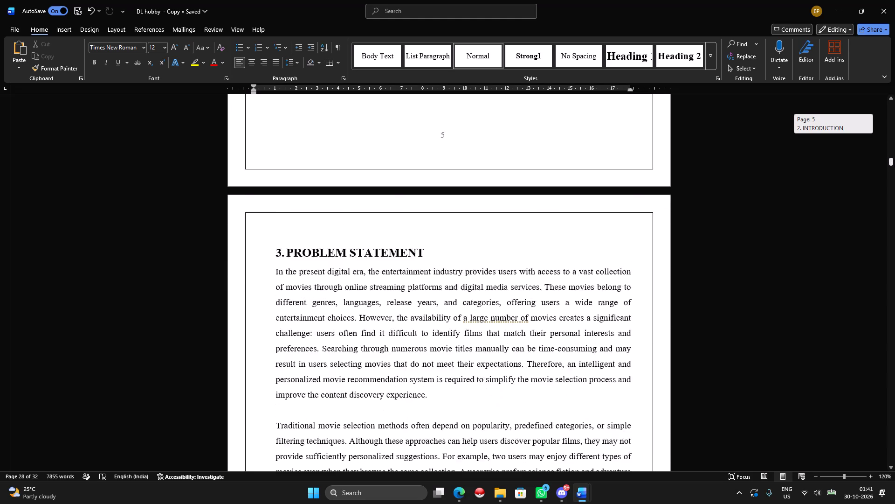
left_click_drag(894, 159, 894, 165)
key("alt+Tab")
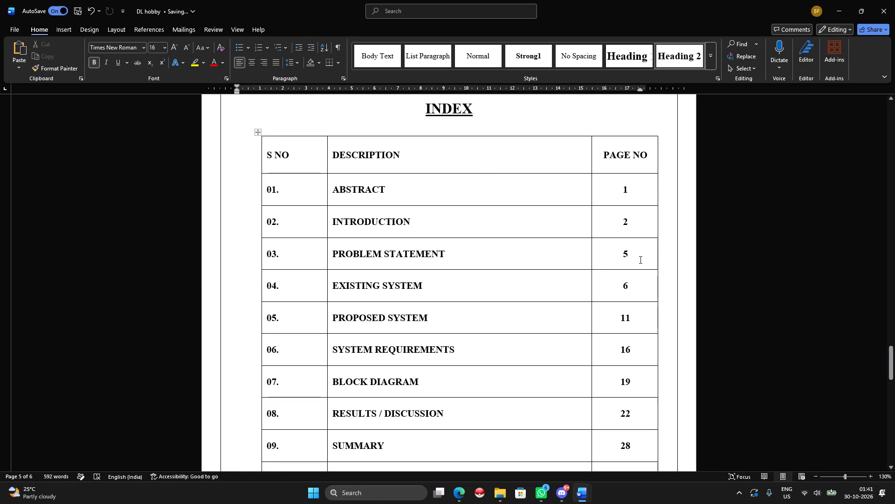
left_click(639, 254)
key("BackSpace")
key("6")
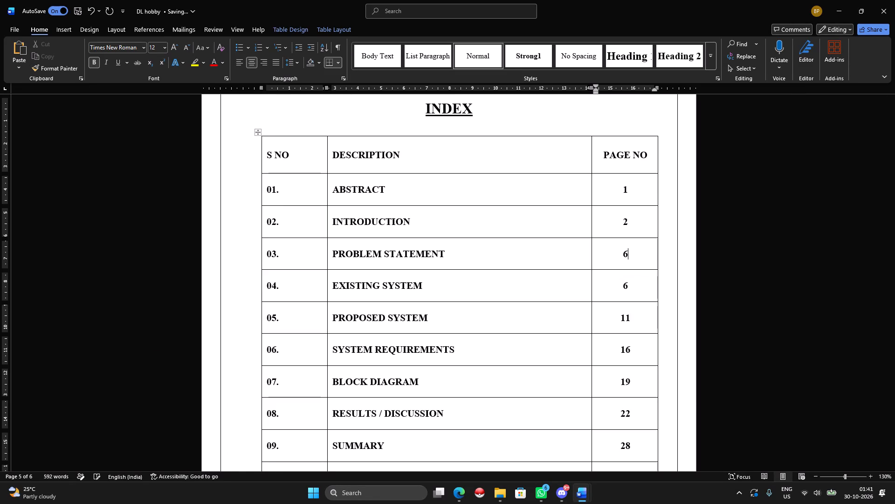
Locate the Existing System section in the copy and set its page number in the original's INDEX table to 7.
key("alt+Tab")
scroll(569, 336, "down", 3)
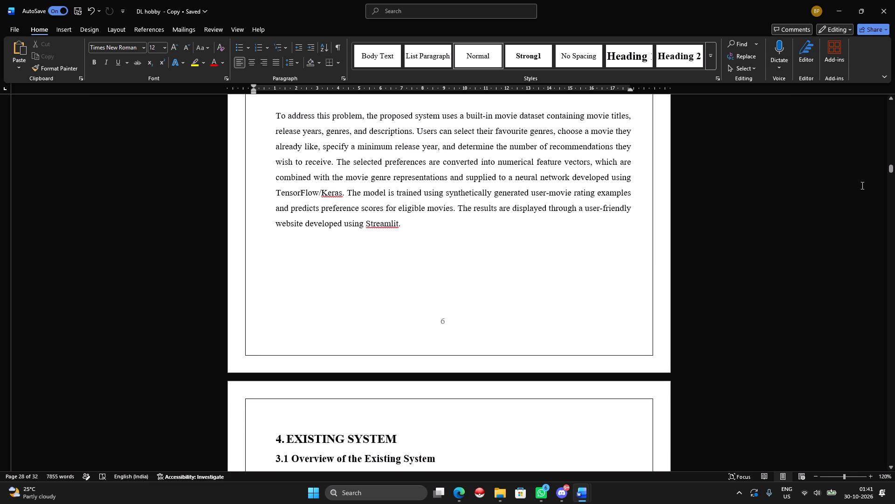
scroll(746, 258, "down", 9)
scroll(662, 289, "down", 10)
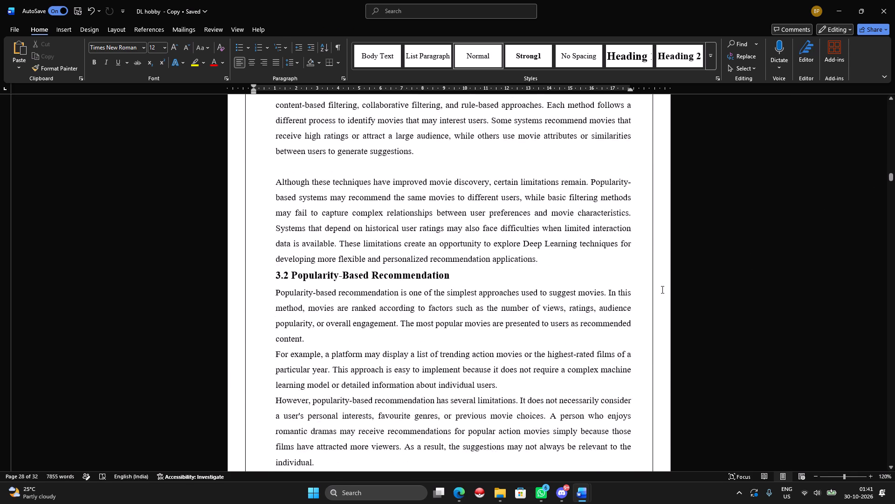
scroll(661, 289, "down", 2)
key("alt+Tab")
left_click(631, 287)
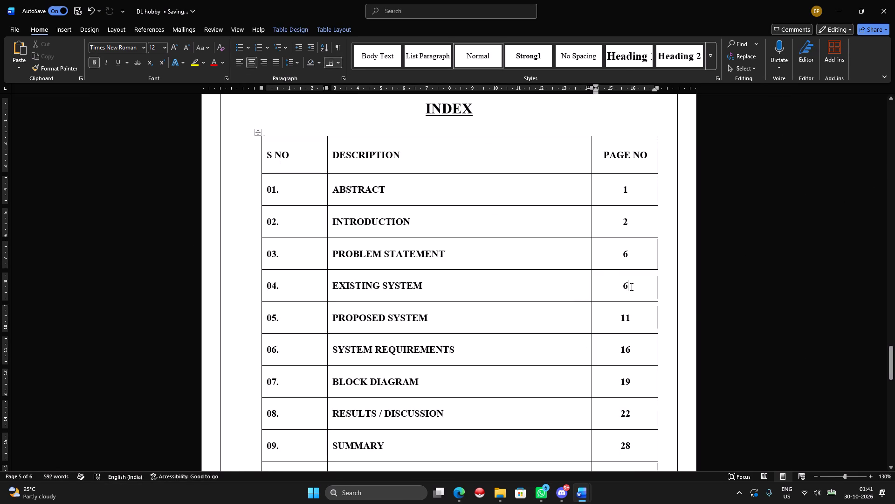
key("BackSpace")
key("7")
Find the Proposed System section's page in the copy and set its page number in the original's INDEX table to 10.
key("alt+Tab")
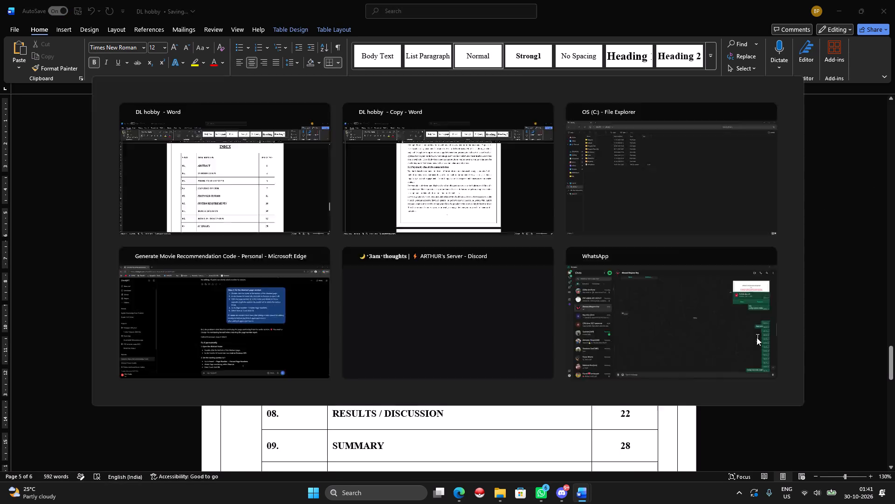
scroll(716, 348, "down", 13)
scroll(529, 374, "down", 7)
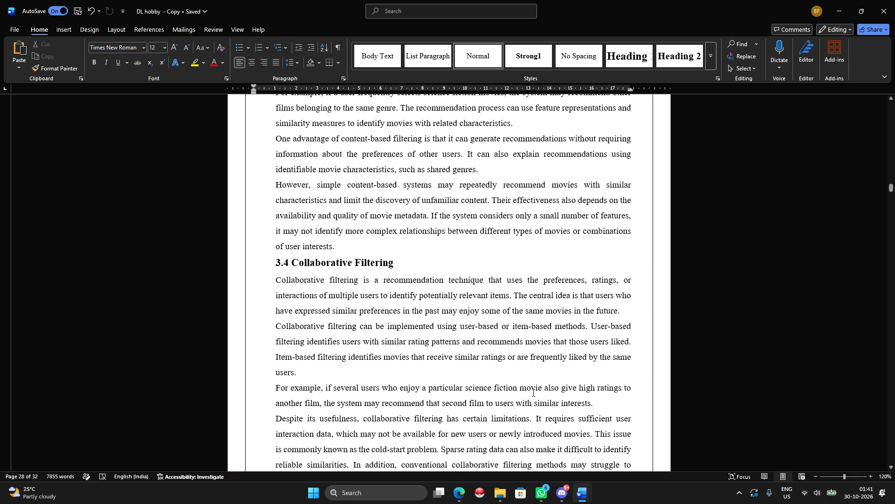
scroll(531, 396, "up", 20)
scroll(531, 396, "up", 7)
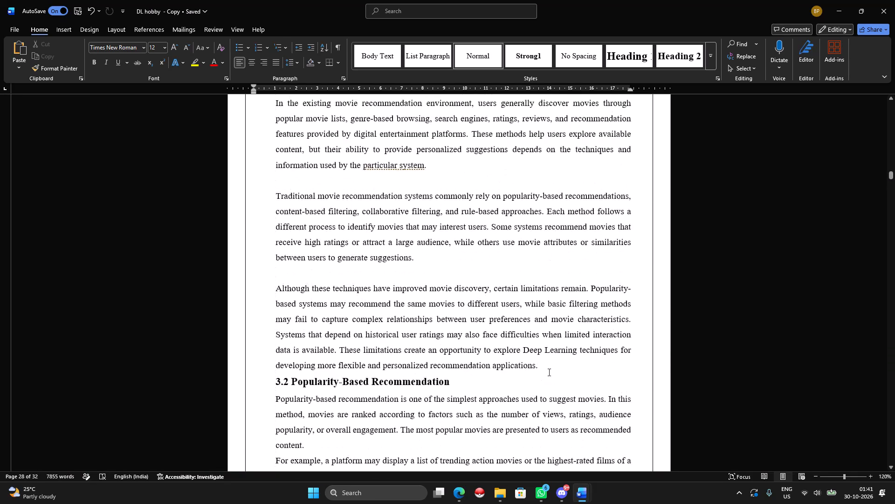
scroll(554, 372, "up", 5)
scroll(662, 351, "down", 2)
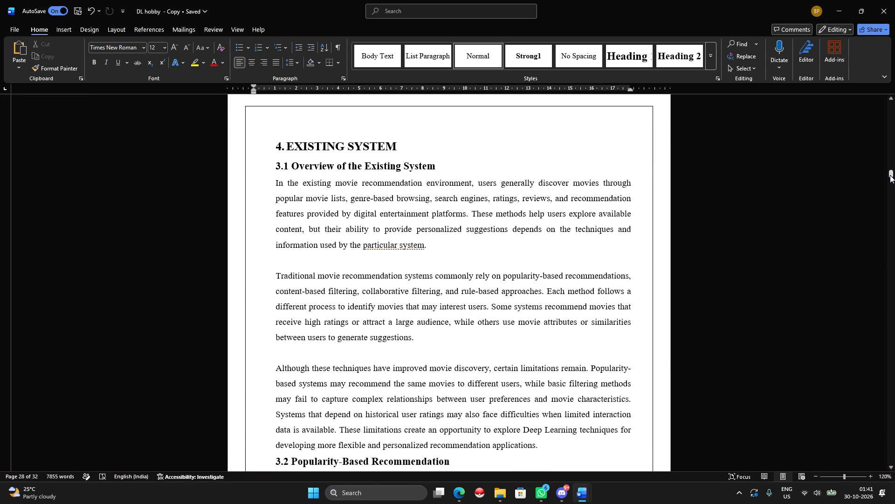
left_click_drag(890, 175, 894, 181)
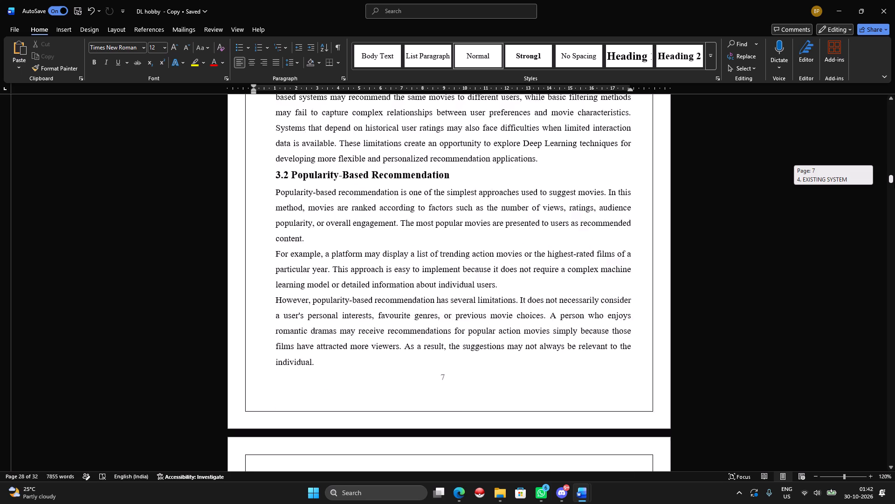
left_click_drag(894, 181, 894, 189)
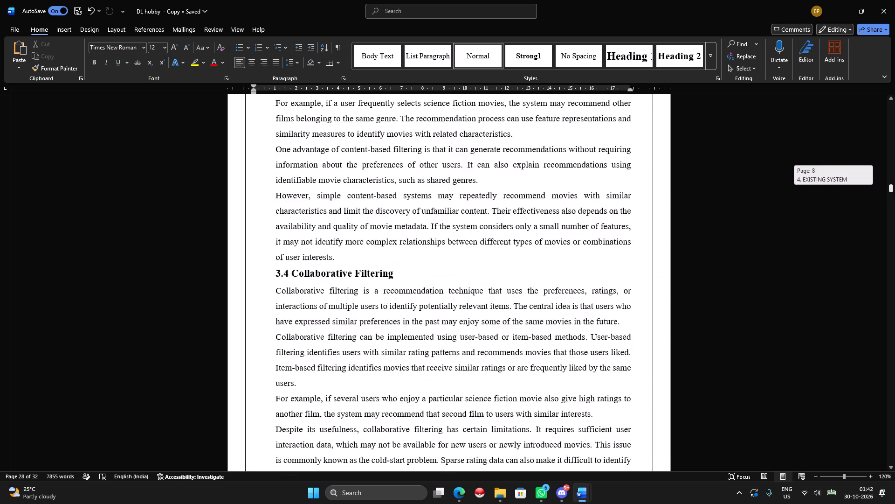
left_click_drag(894, 189, 894, 200)
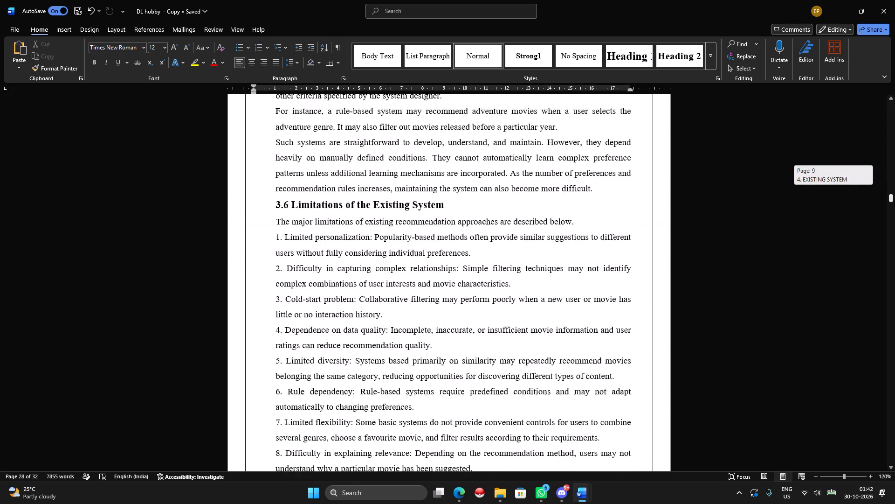
left_click_drag(894, 200, 894, 208)
scroll(799, 242, "down", 9, "ctrl")
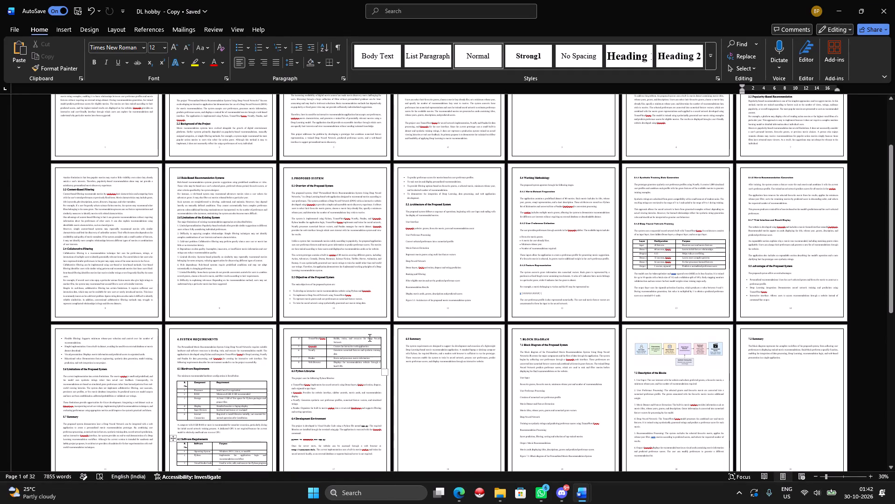
scroll(369, 337, "up", 2, "ctrl")
scroll(393, 355, "up", 2)
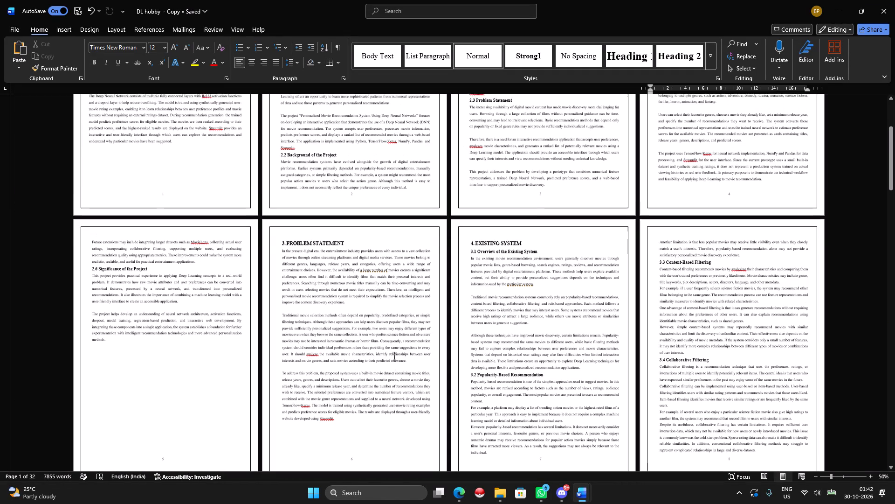
scroll(393, 355, "up", 1)
scroll(393, 355, "down", 10)
scroll(527, 354, "down", 1)
key("alt+Tab")
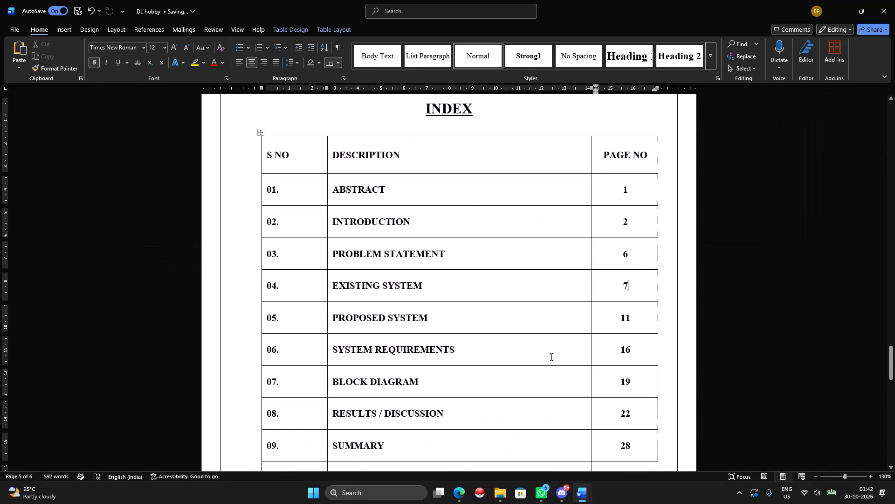
key("alt+Tab")
scroll(575, 365, "down", 10)
scroll(319, 331, "down", 12)
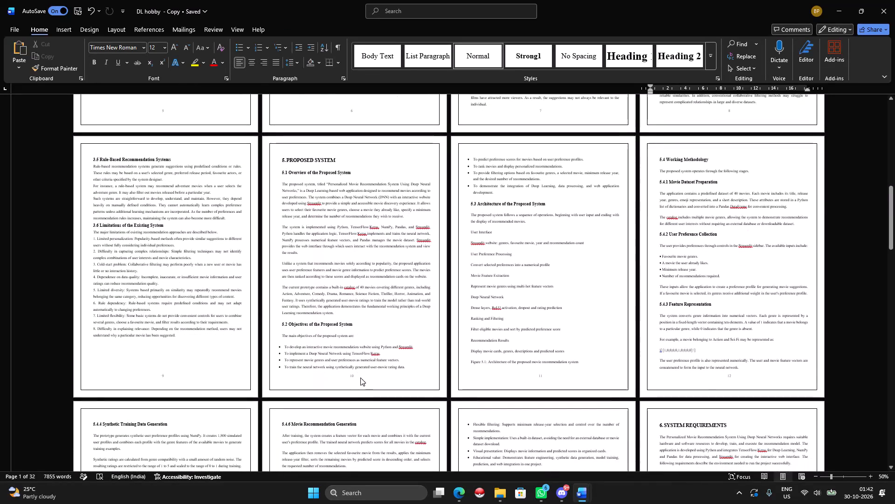
key("alt+Tab")
left_click(634, 318)
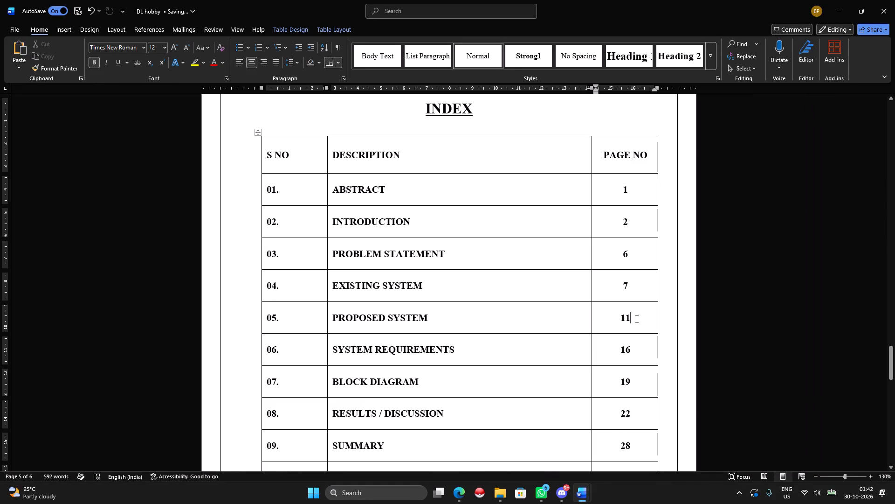
key("BackSpace")
key("0")
Compare the INDEX page numbers for System Requirements, Block Diagram and Results / Discussion with the page footers in the copy.
scroll(640, 320, "down", 2)
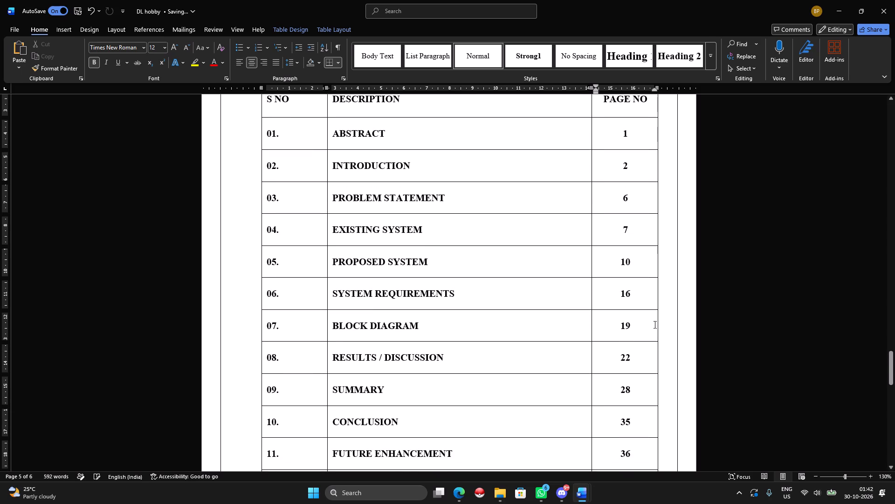
key("alt+Tab")
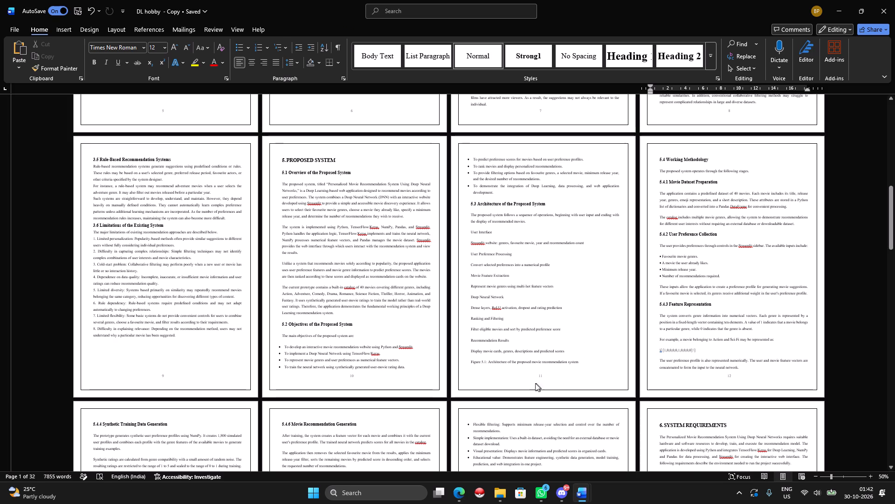
scroll(558, 378, "down", 1)
scroll(465, 373, "down", 1)
scroll(392, 371, "down", 3)
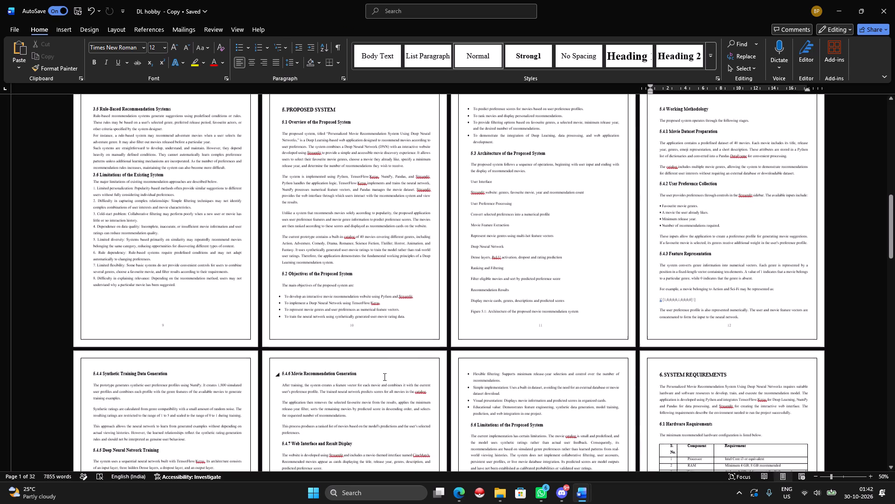
scroll(456, 352, "down", 10)
scroll(573, 334, "down", 10)
scroll(744, 350, "down", 2)
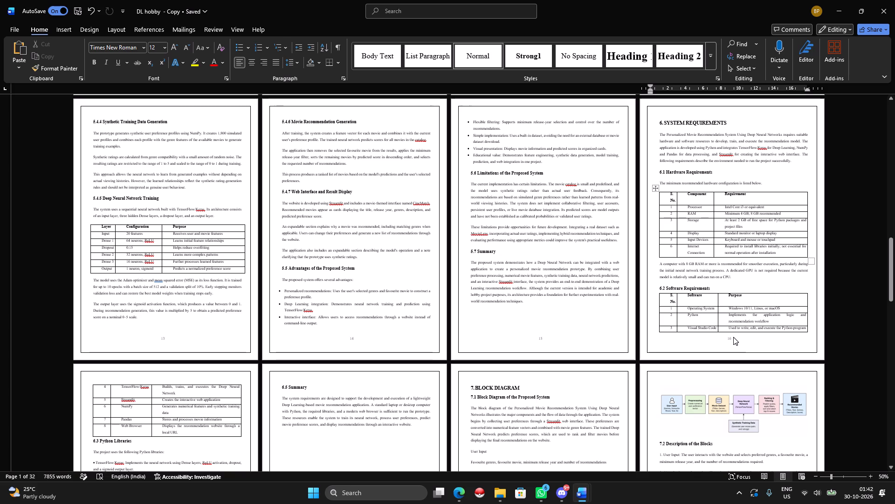
key("alt+Tab")
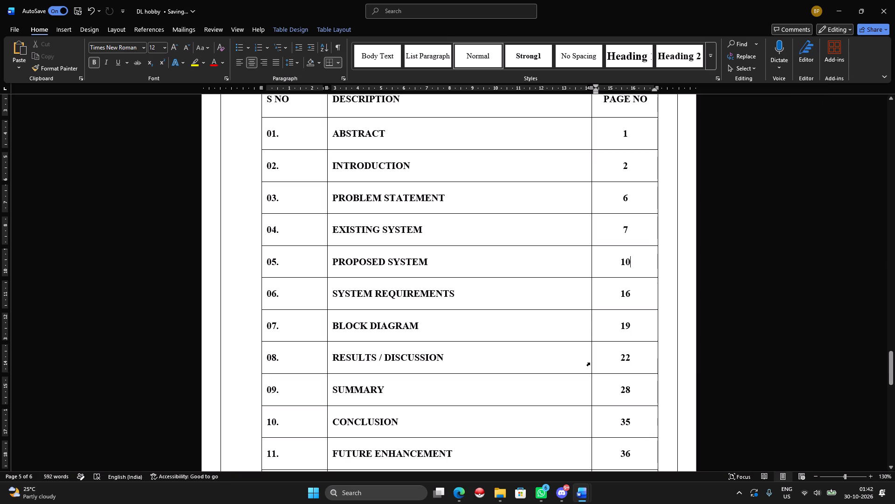
key("alt+Tab")
scroll(565, 420, "down", 9)
scroll(317, 378, "down", 5)
scroll(421, 363, "down", 3)
scroll(470, 362, "down", 2)
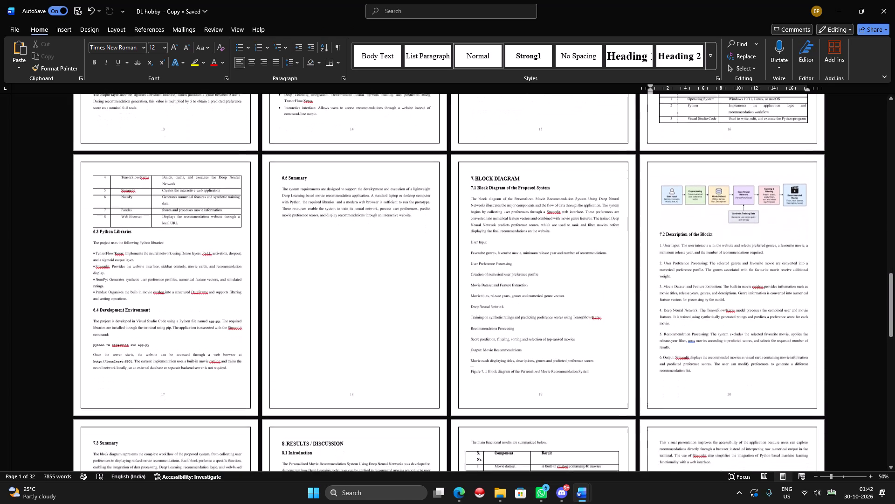
key("alt+Tab")
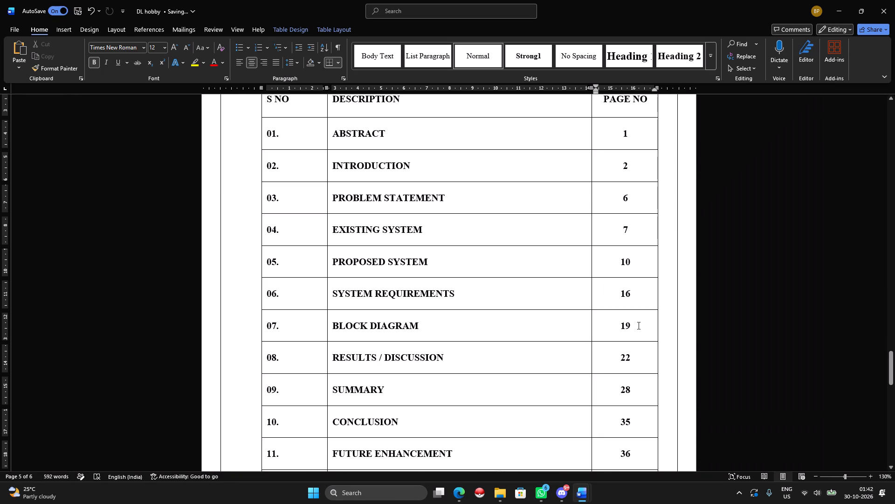
key("alt+Tab")
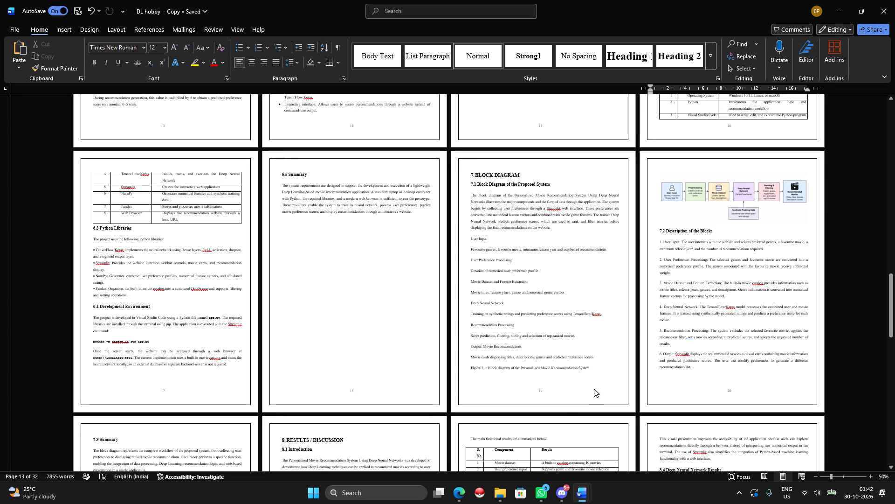
key("alt+Tab")
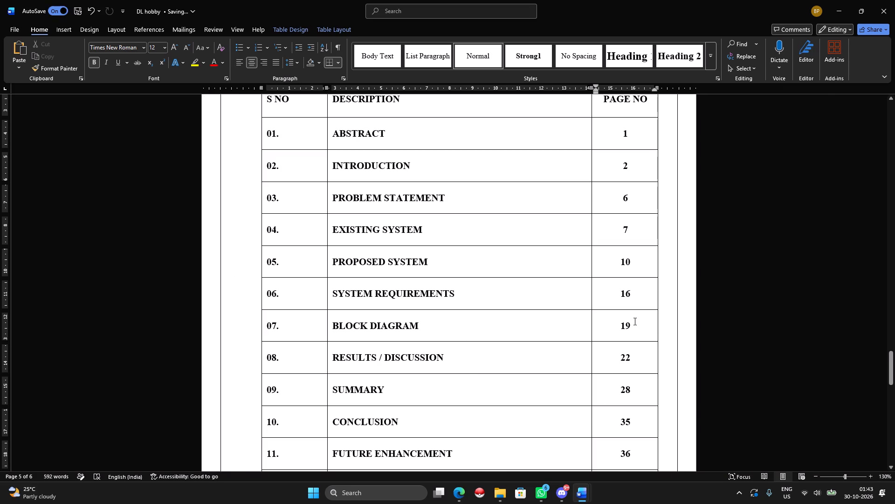
key("alt+Tab")
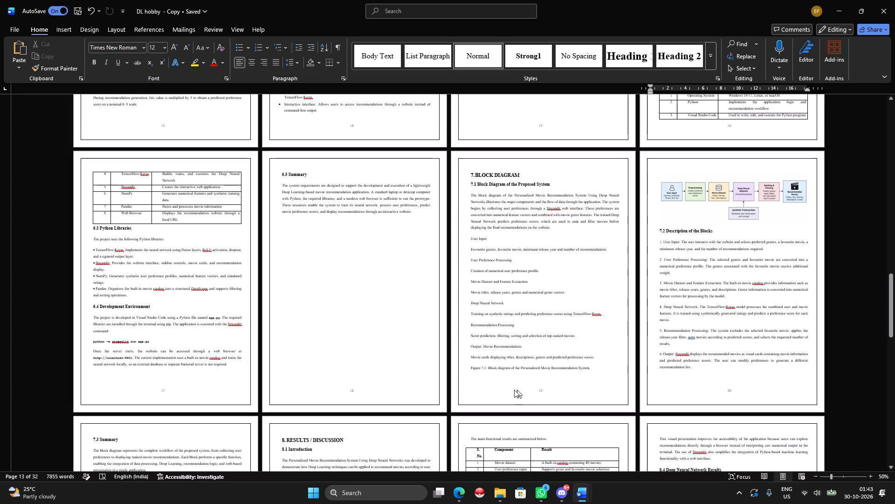
scroll(502, 390, "down", 20)
scroll(502, 390, "down", 6)
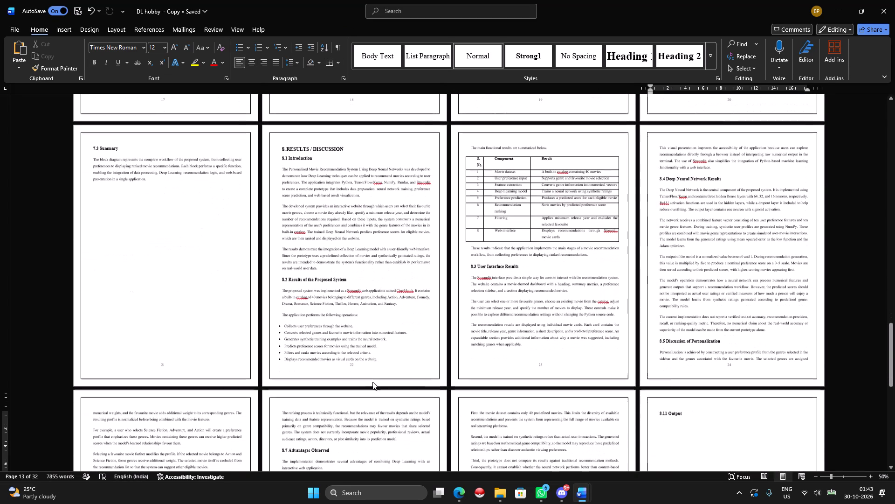
key("alt+Tab")
scroll(616, 378, "down", 3)
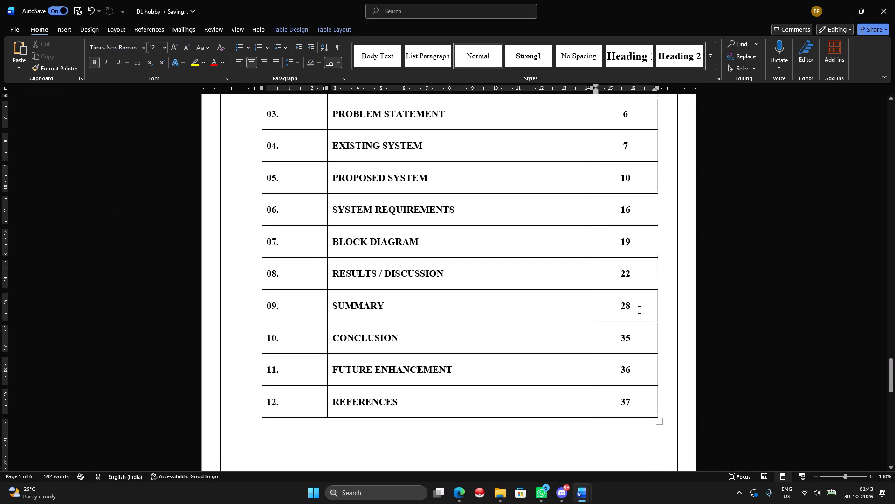
Find the Summary section's page in the copy and set its page number in the original's INDEX table to 29.
key("alt+Tab")
scroll(654, 347, "down", 9)
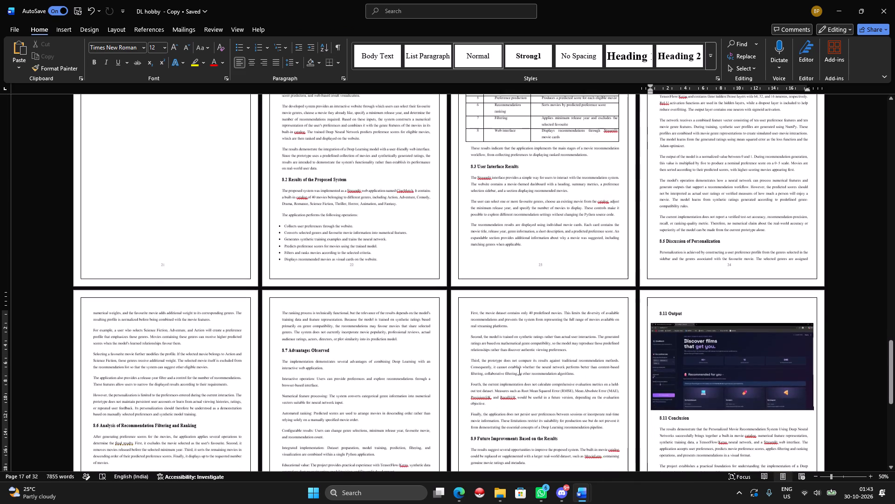
scroll(497, 378, "down", 9)
scroll(567, 370, "down", 11)
scroll(495, 374, "up", 1)
scroll(489, 374, "down", 10)
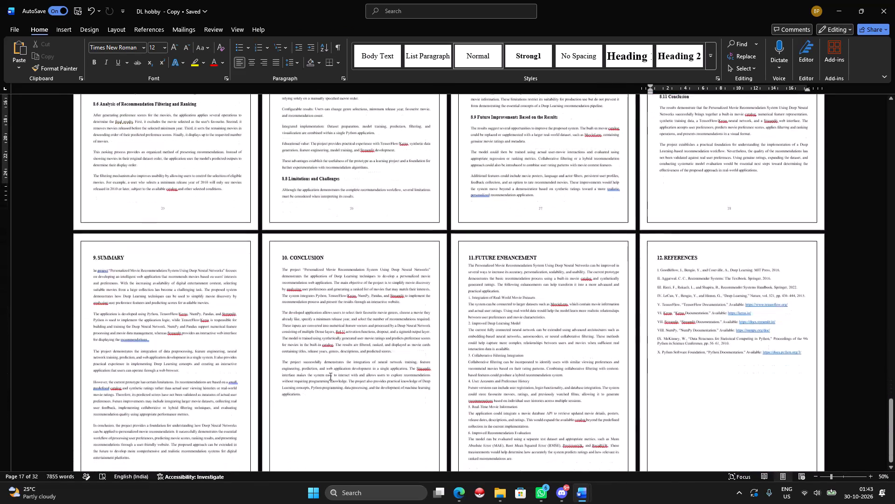
scroll(330, 376, "down", 8)
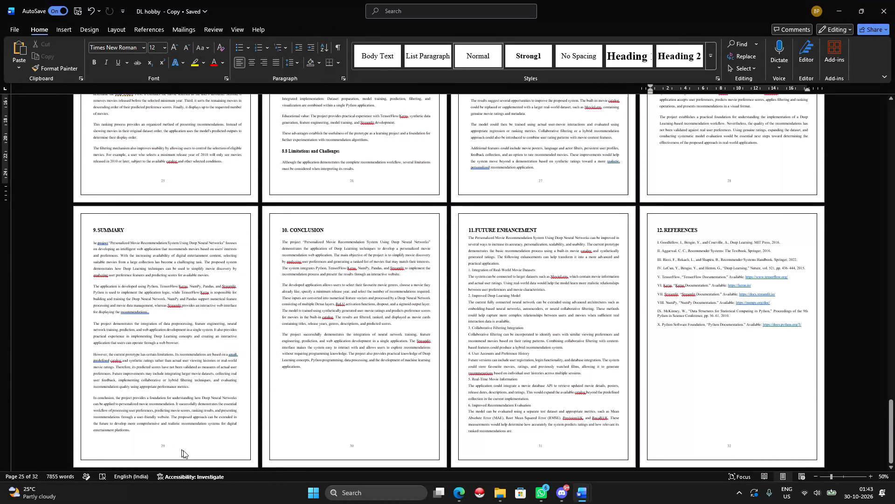
key("alt+Tab")
left_click(629, 304)
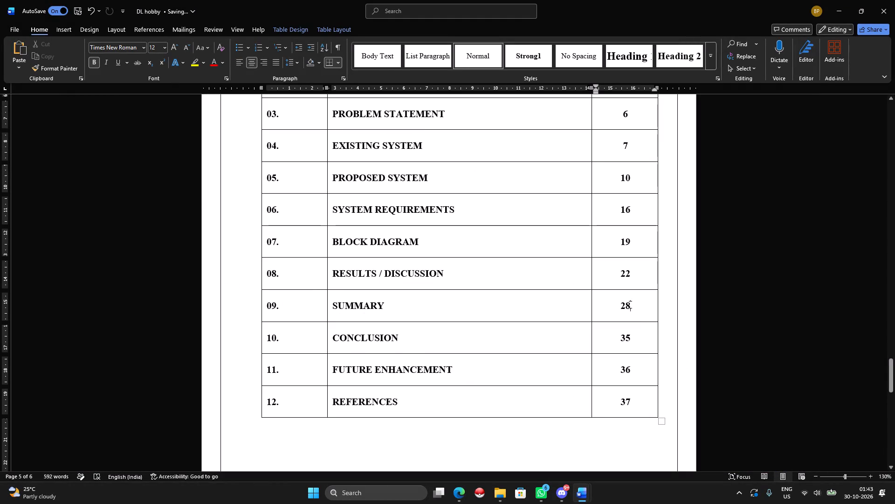
key("BackSpace")
key("9")
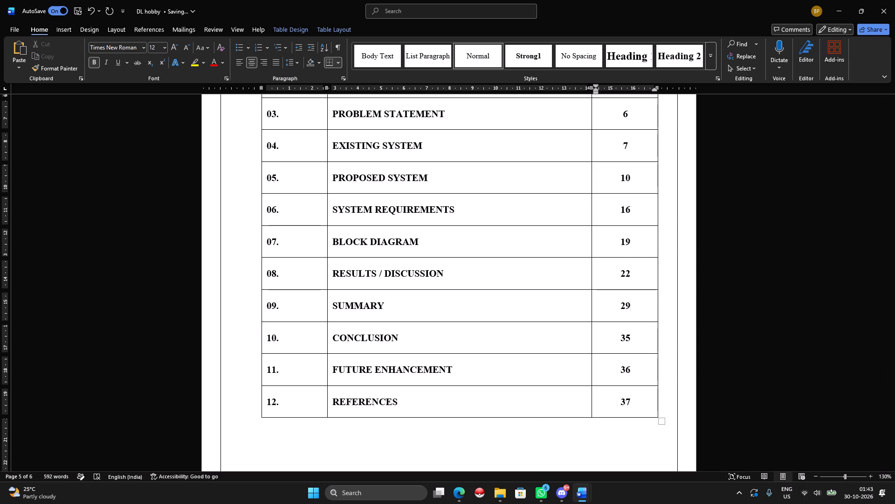
Check the copy's last pages and set the original's INDEX page numbers for Conclusion to 30, Future Enhancement to 31 and References to 32.
key("alt+Tab")
scroll(390, 401, "down", 5)
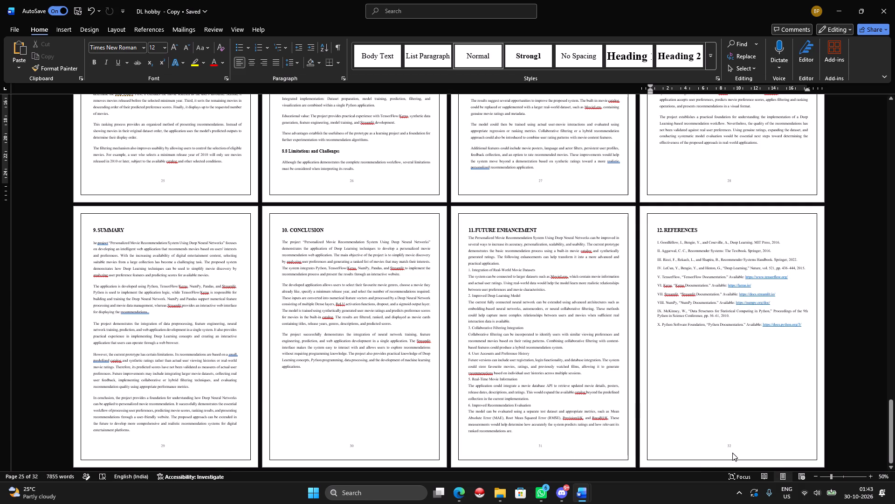
key("alt+Tab")
left_click(631, 341)
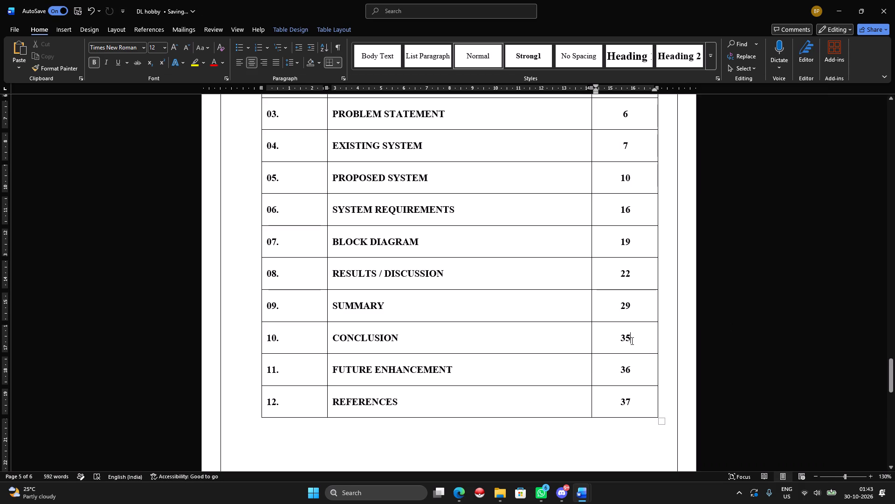
key("BackSpace")
key("0")
key("Down")
key("BackSpace")
key("1")
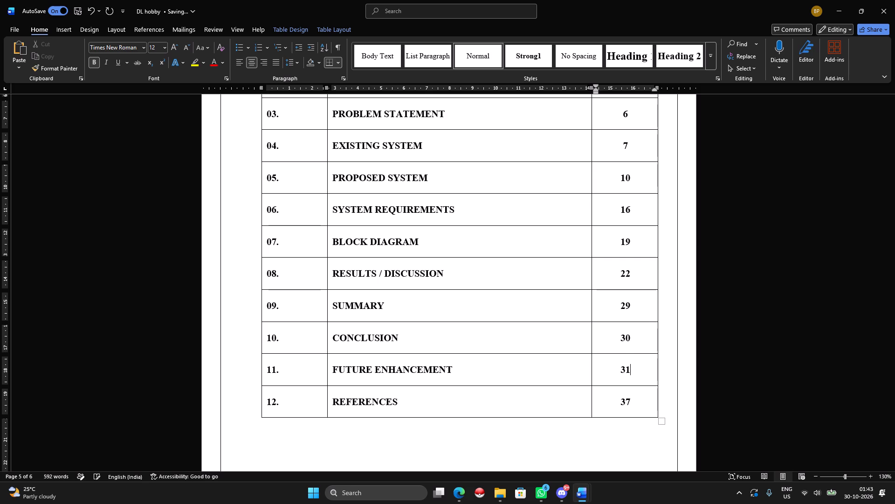
key("Down")
key("BackSpace")
key("2")
Look over the completed INDEX table and save the DL hobby document.
scroll(641, 280, "down", 13)
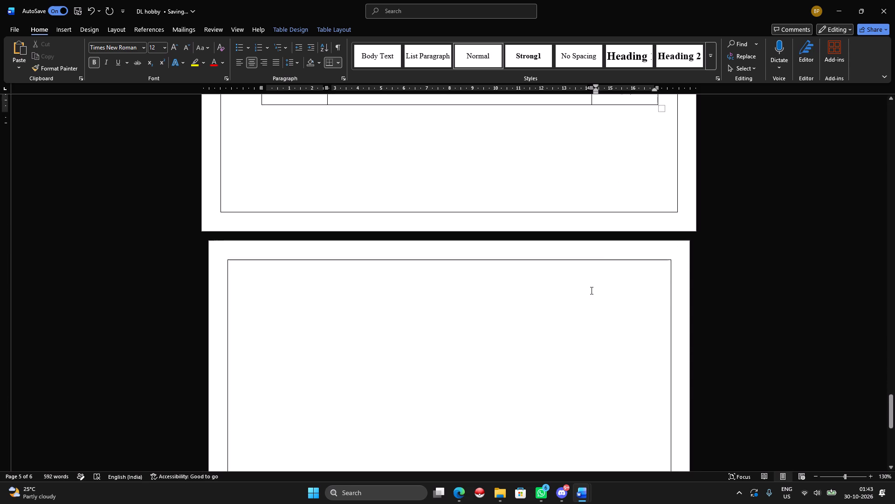
scroll(591, 290, "down", 8)
scroll(584, 295, "up", 20)
scroll(584, 295, "up", 10)
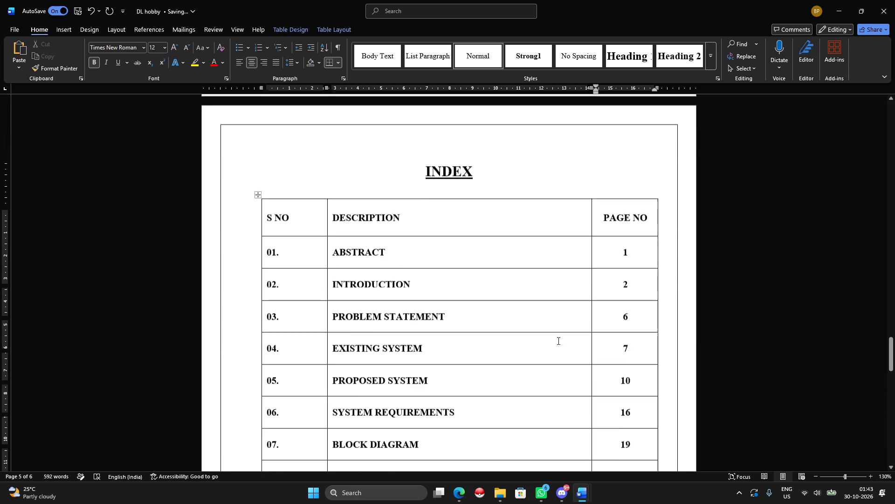
left_click(735, 257)
key("ctrl+s")
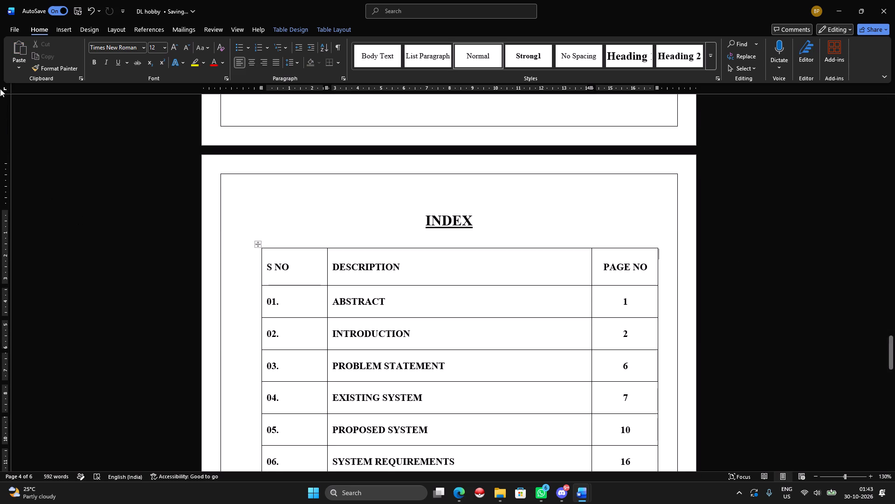
Print pages 1-5 of DL hobby to PDF, replacing the existing "hobby fp_5 pages" file on the Desktop, and close the document.
left_click(9, 31)
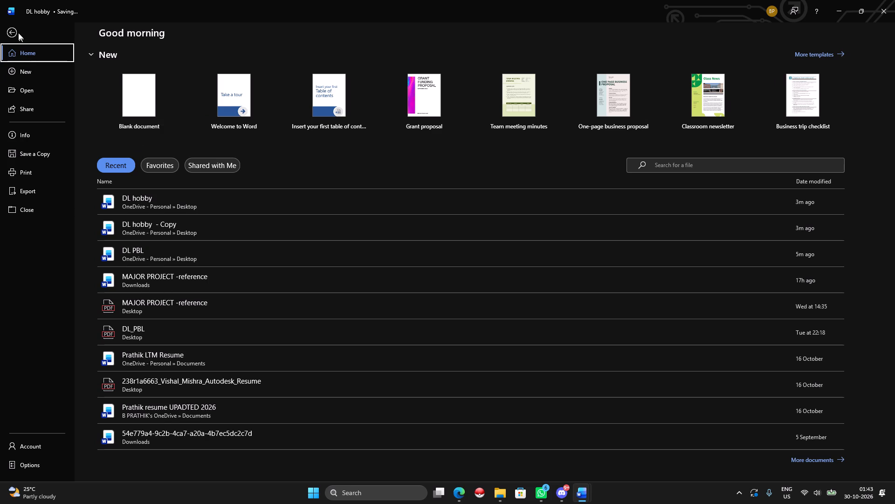
left_click(14, 31)
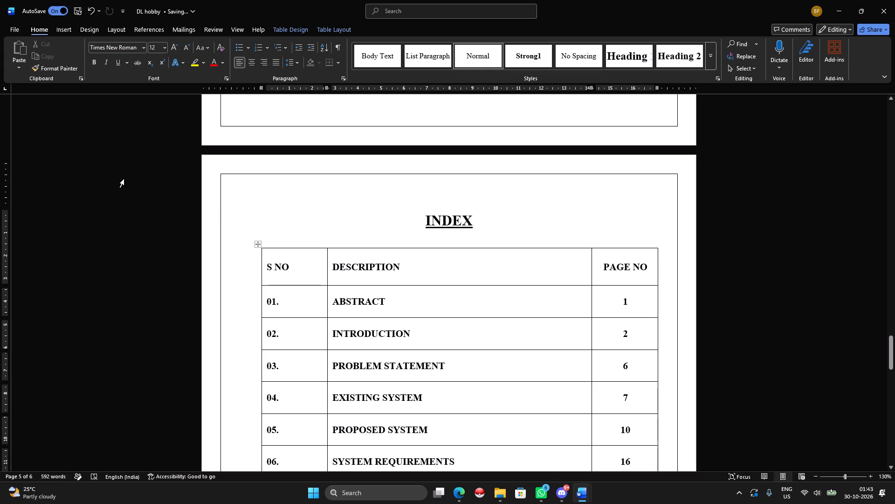
key("ctrl+p")
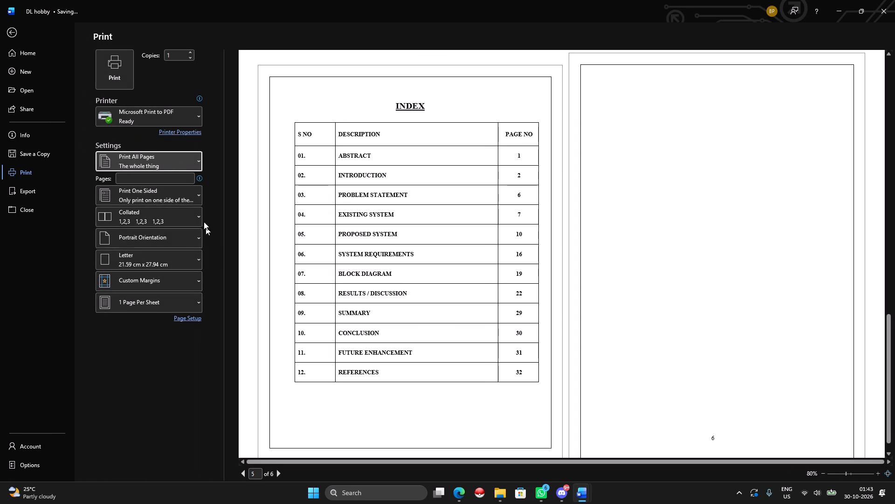
left_click(138, 176)
type("1-5")
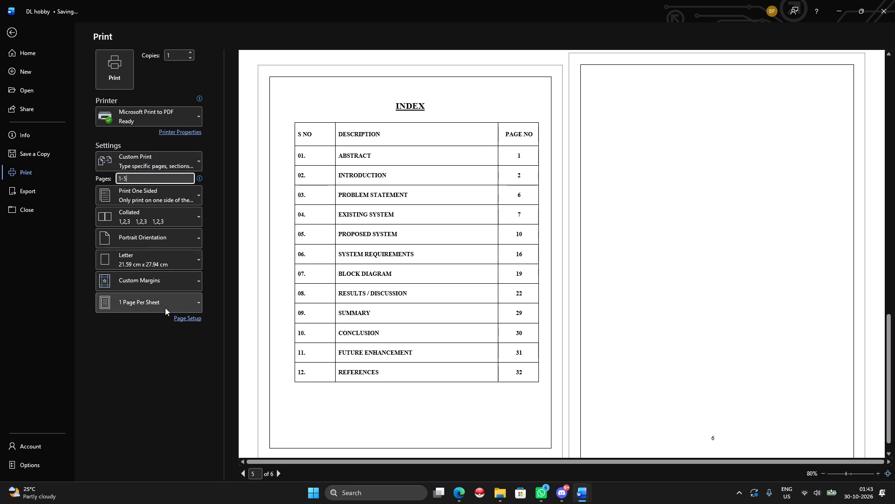
left_click(110, 59)
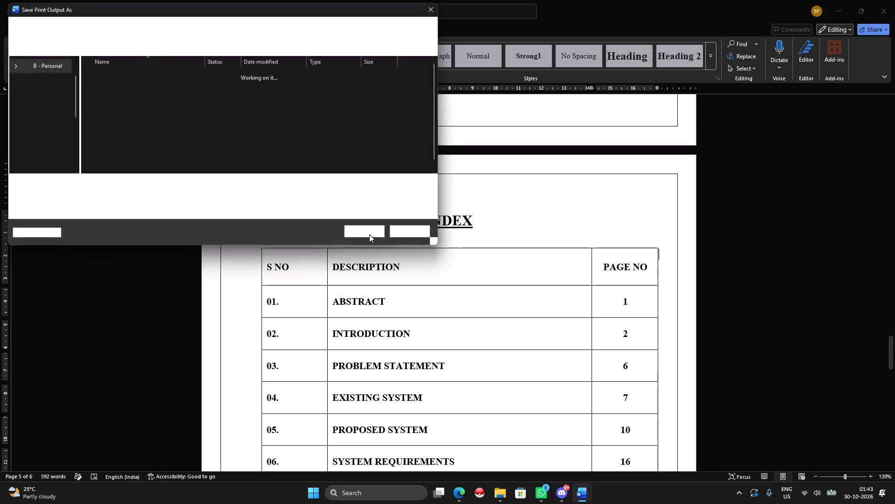
left_click(135, 187)
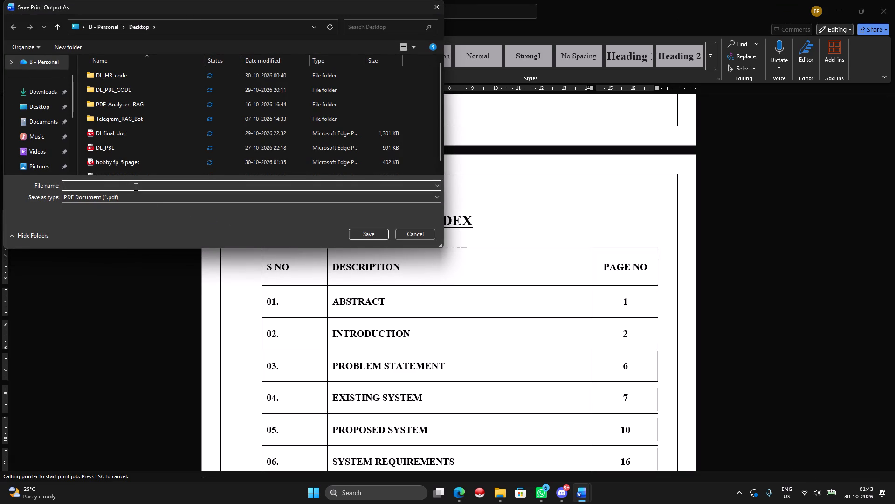
type("hoddy")
key("BackSpace")
key("BackSpace")
key("BackSpace")
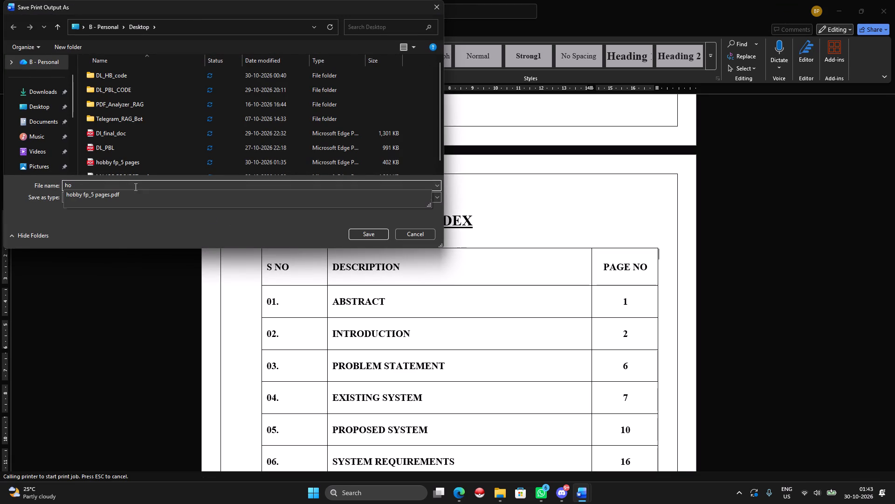
type("bb")
key("Down")
key("Return")
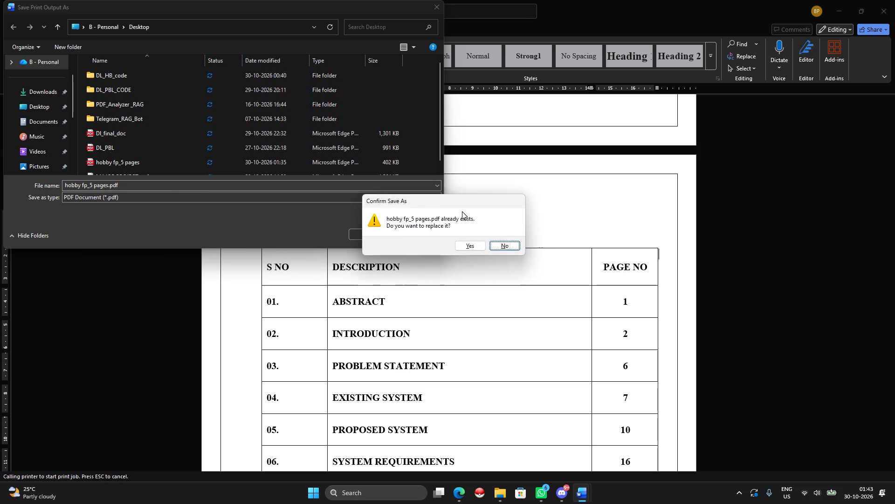
left_click(471, 247)
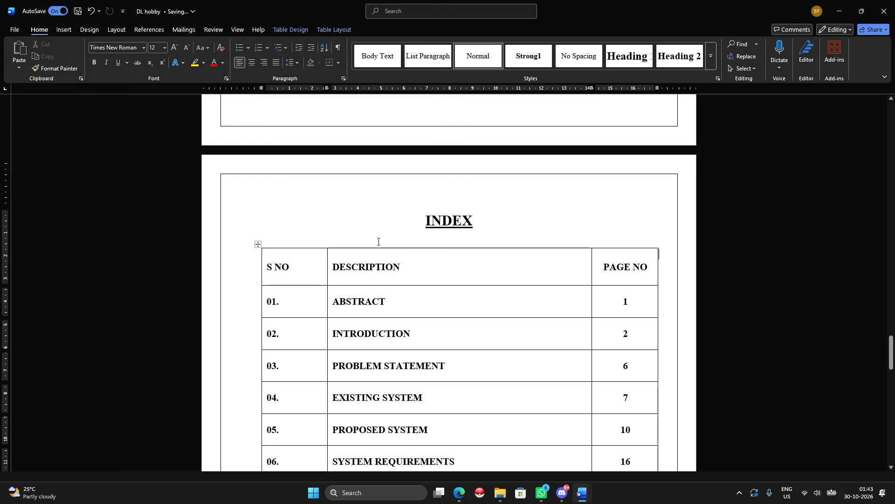
left_click(894, 7)
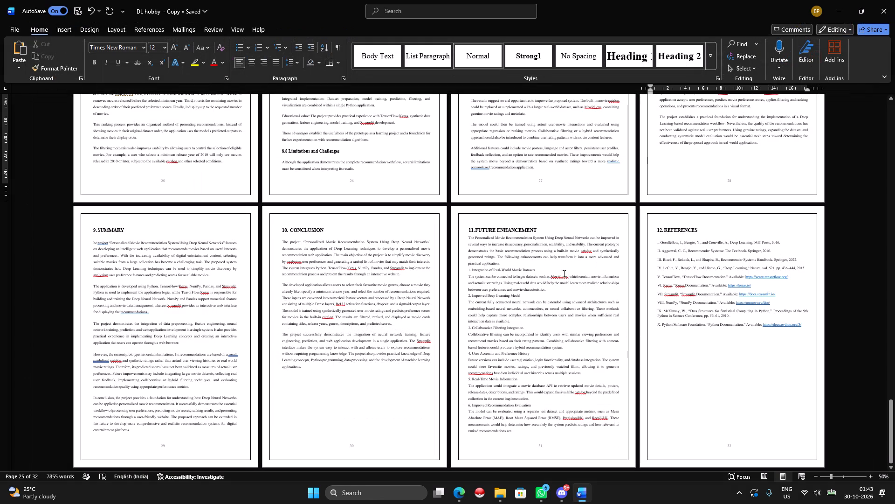
Print the whole DL hobby copy to PDF as "hobby_main_final" on the Desktop and close the document.
scroll(523, 326, "up", 20)
scroll(523, 326, "up", 13)
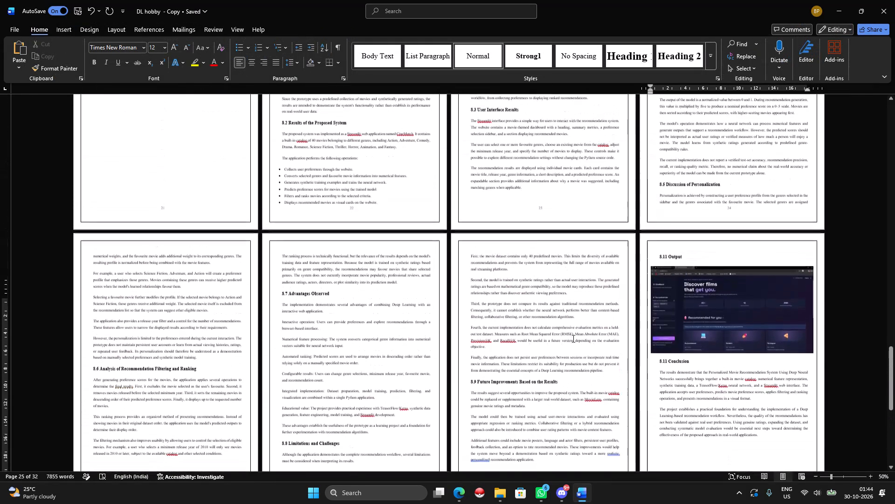
scroll(570, 339, "up", 20)
scroll(570, 339, "up", 9)
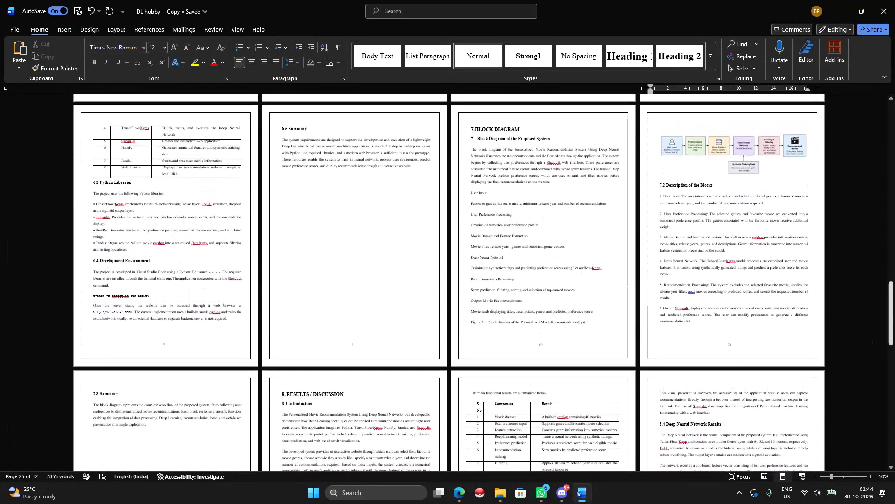
left_click_drag(890, 312, 894, 91)
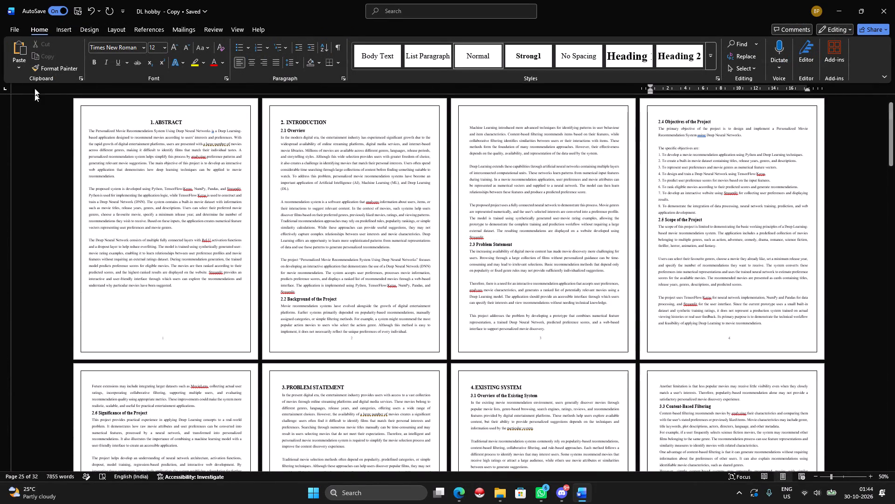
key("ctrl+p")
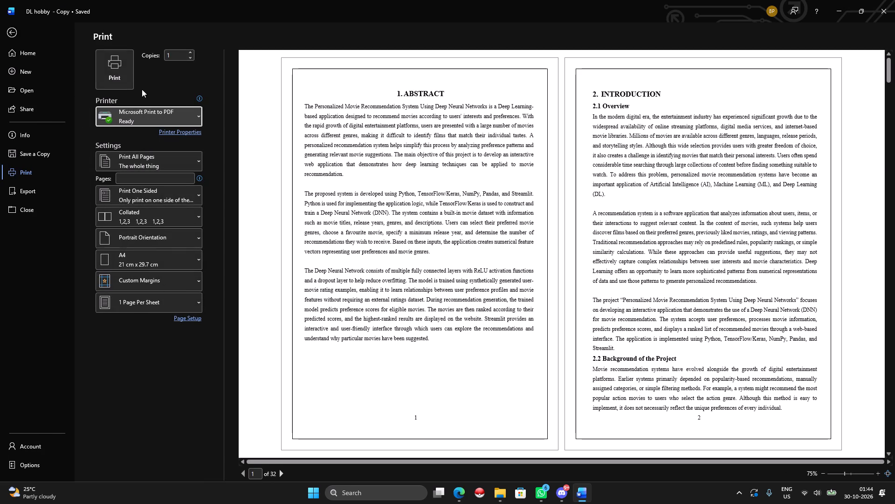
left_click(119, 70)
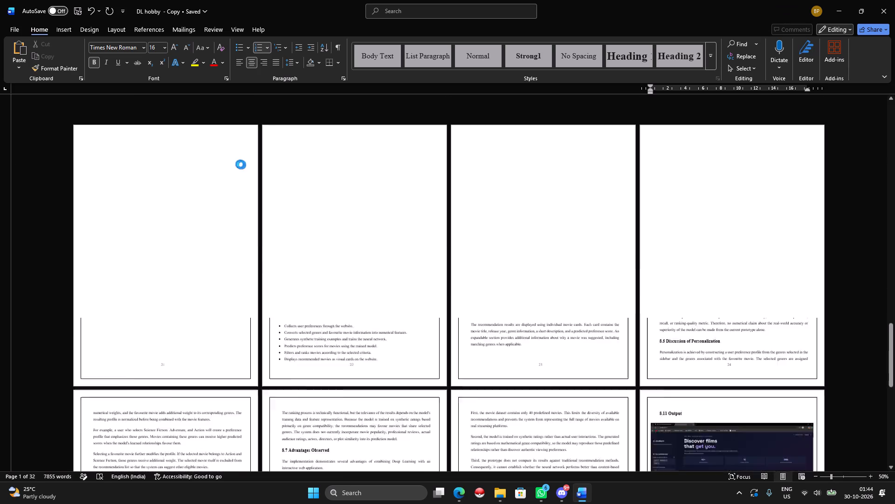
left_click(170, 184)
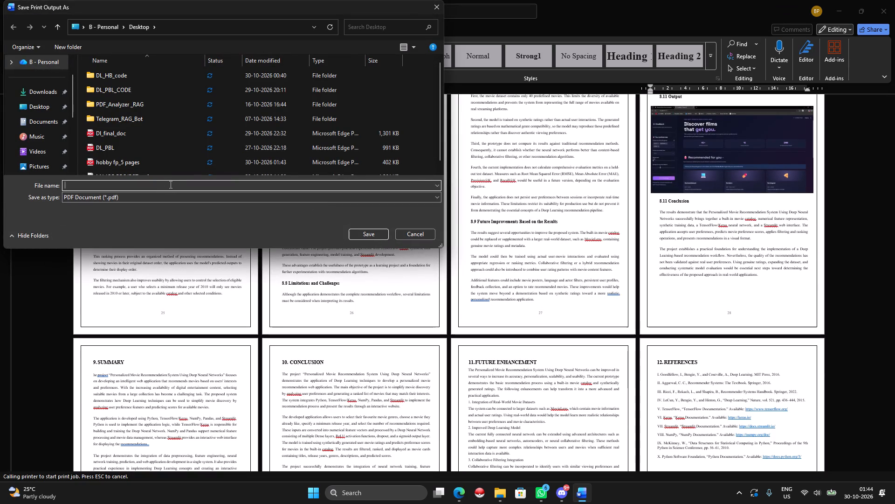
type("hobby")
key("space")
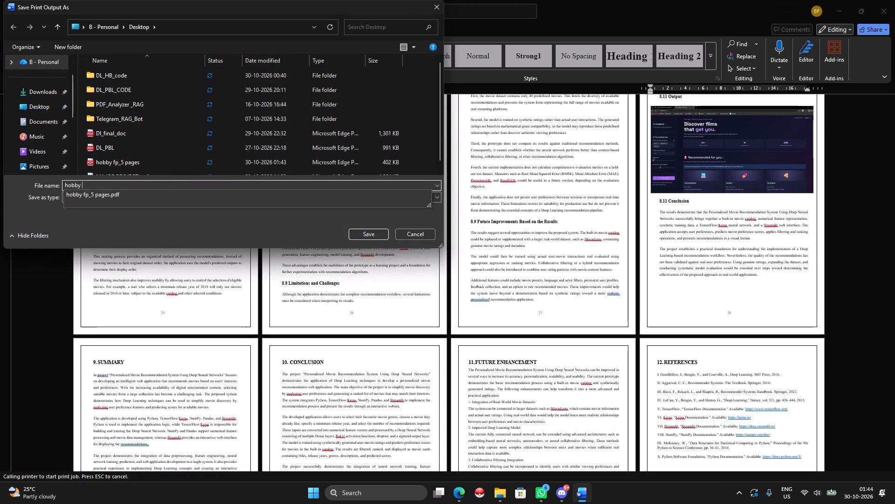
key("BackSpace")
type("_main")
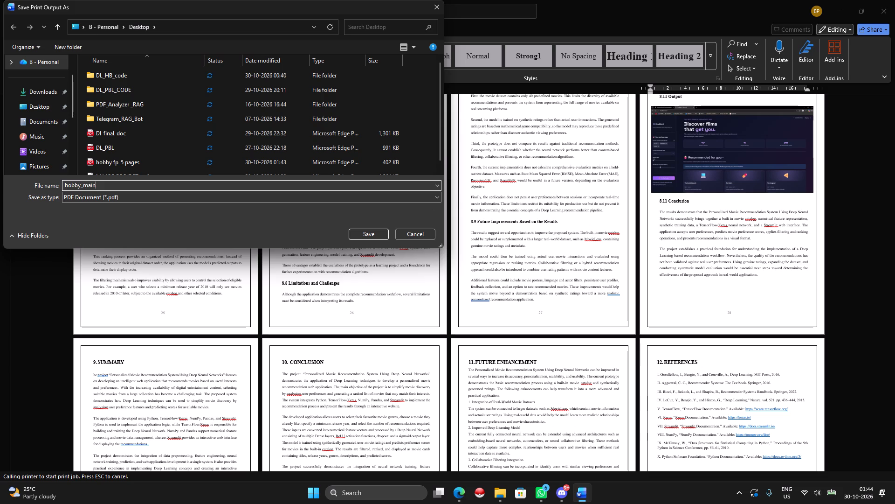
type("_final")
left_click(364, 235)
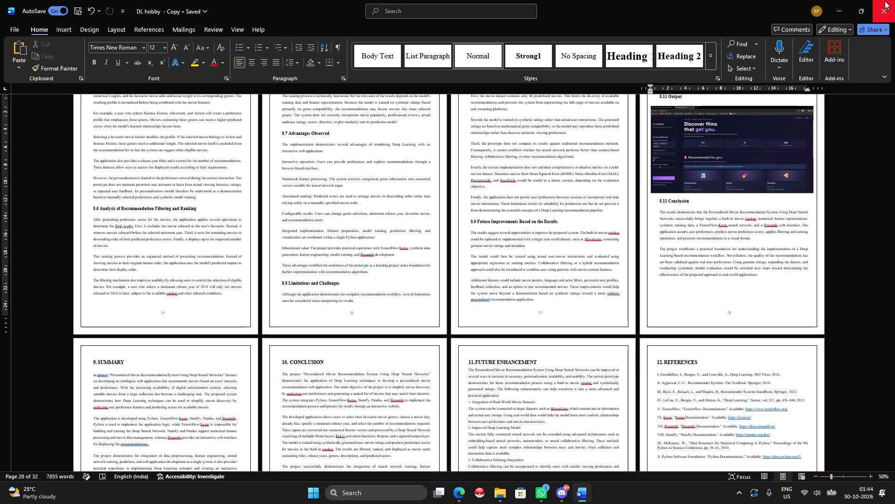
left_click(879, 14)
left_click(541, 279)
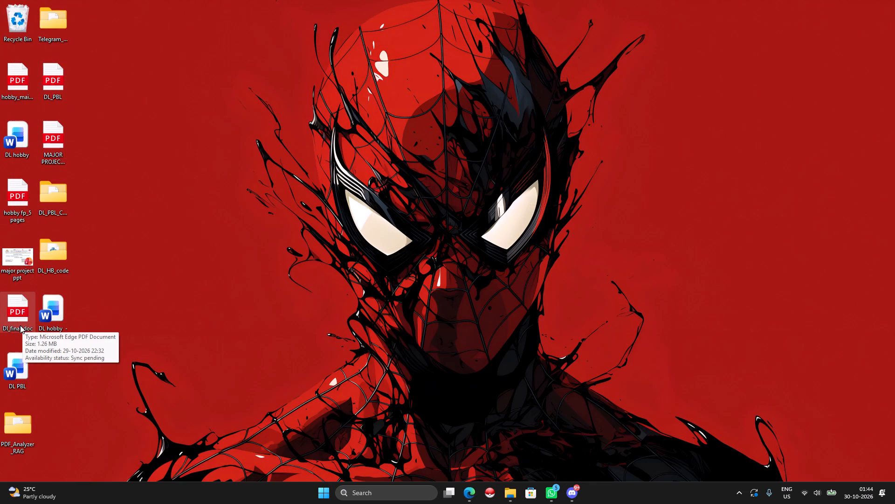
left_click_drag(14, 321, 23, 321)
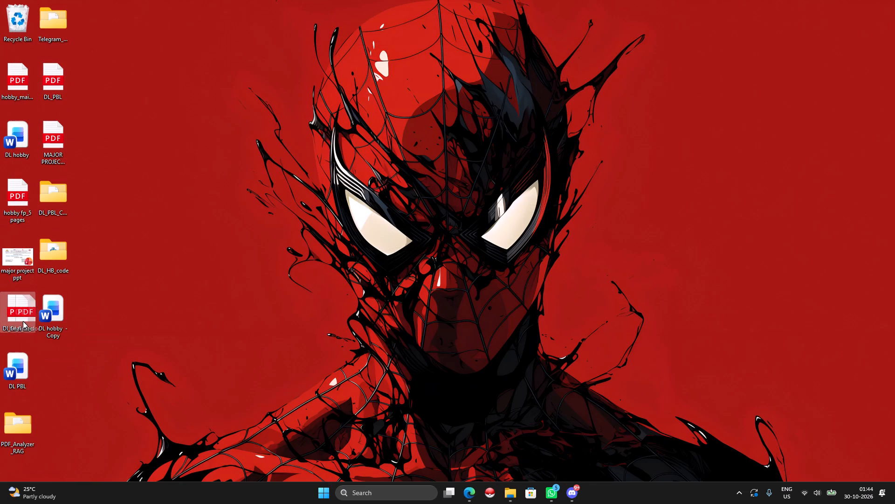
Open the Dl_final_doc PDF from the desktop, check its first pages to identify the report, and close it.
left_click_drag(23, 321, 24, 332)
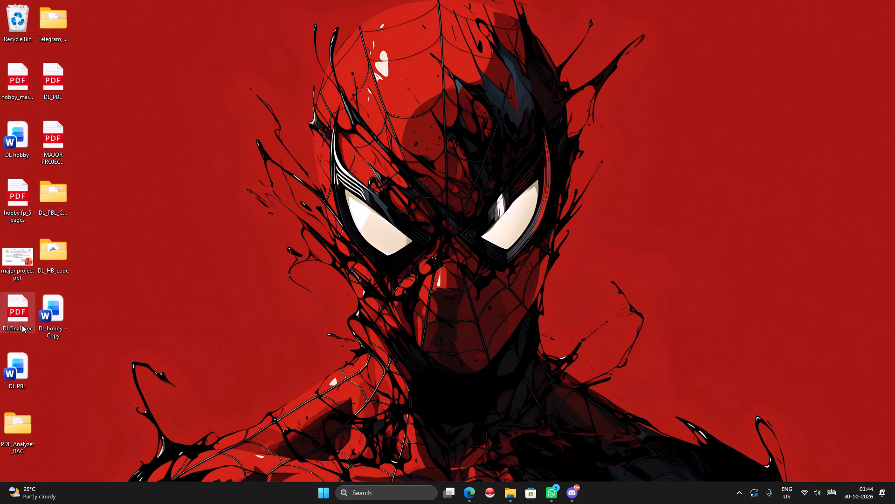
double_click(16, 316)
scroll(387, 316, "up", 5)
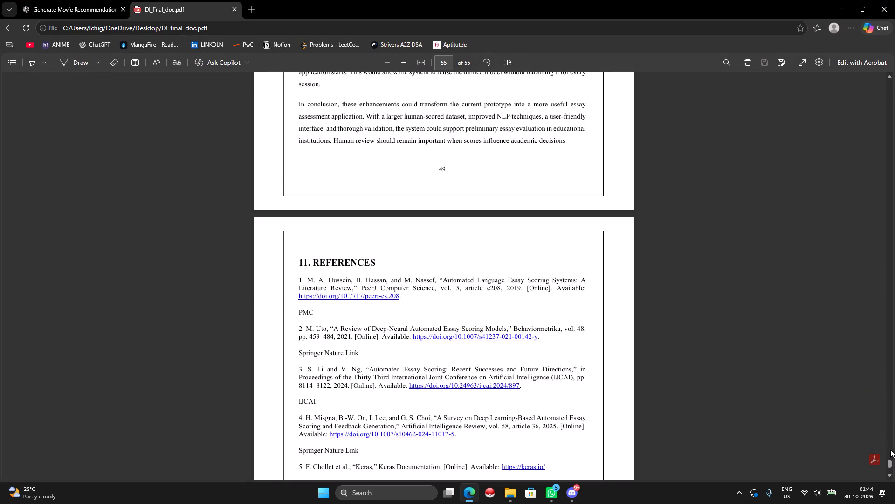
left_click_drag(889, 461, 894, 32)
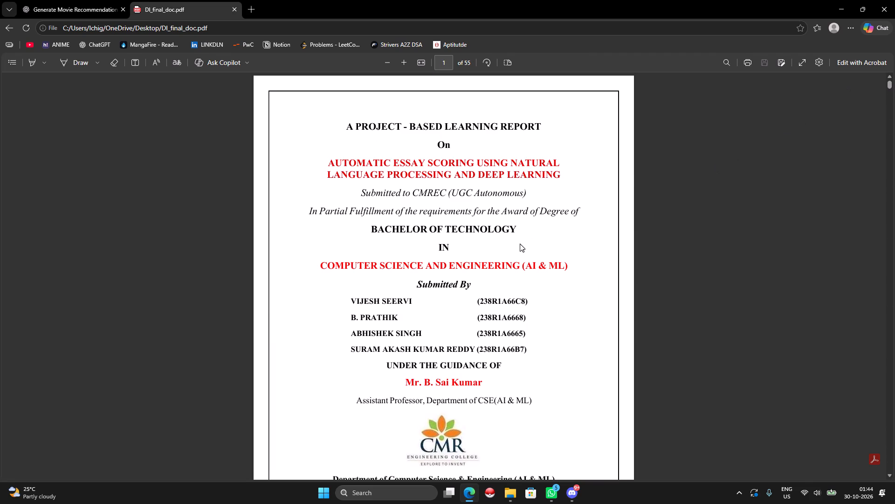
scroll(503, 273, "down", 12)
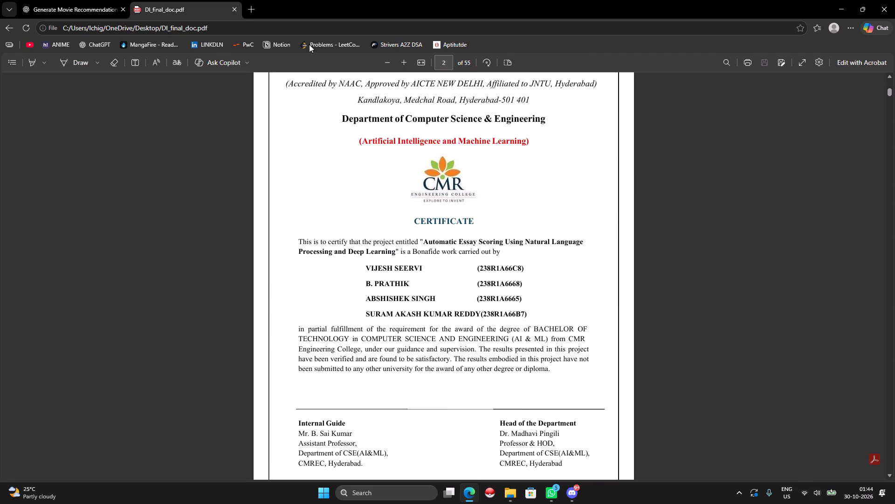
left_click(234, 8)
left_click(844, 8)
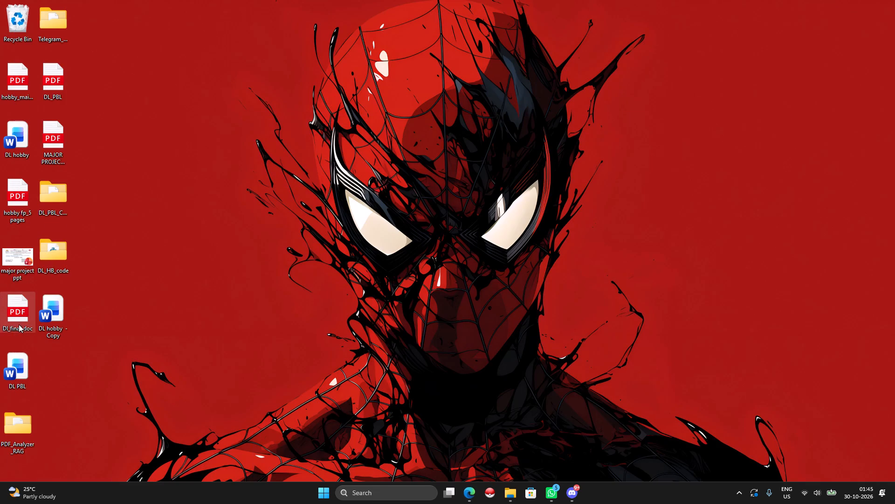
Rename the Dl_final_doc PDF on the desktop as Dl_PBL_final_doc.
right_click(18, 312)
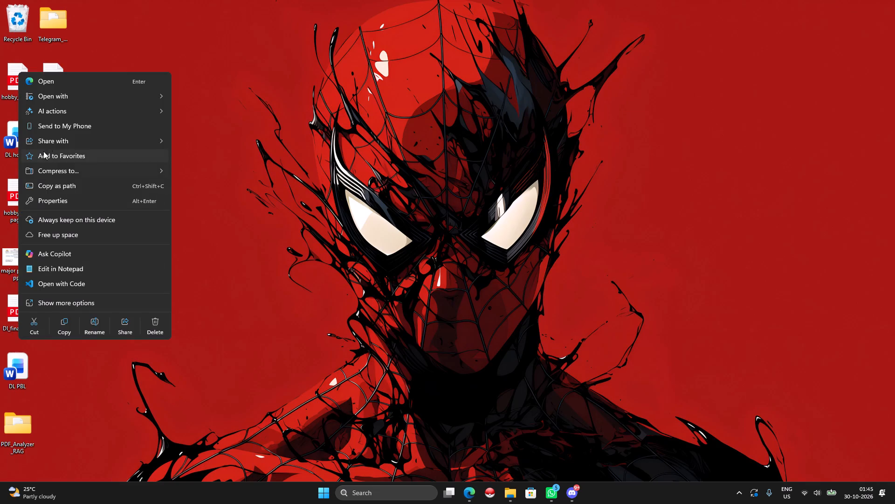
left_click(86, 325)
left_click(24, 327)
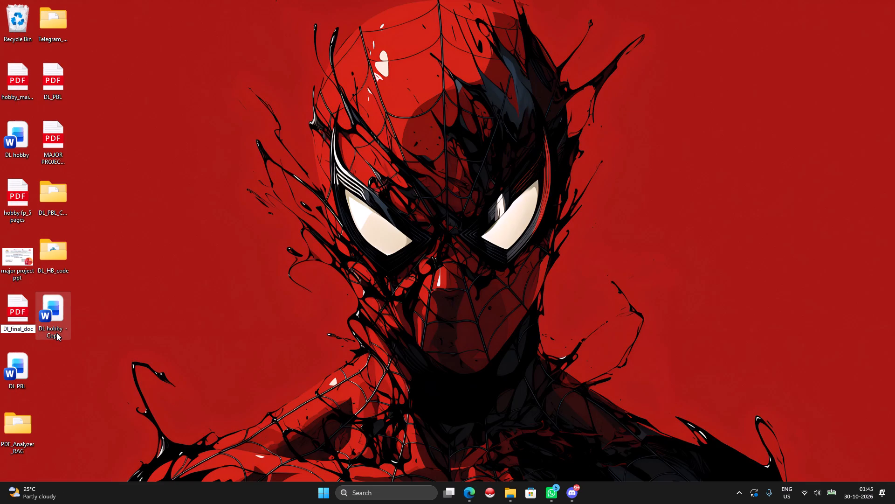
key("Left")
key("Left")
key("Left")
key("Left")
key("Left")
key("Left")
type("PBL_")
left_click(135, 334)
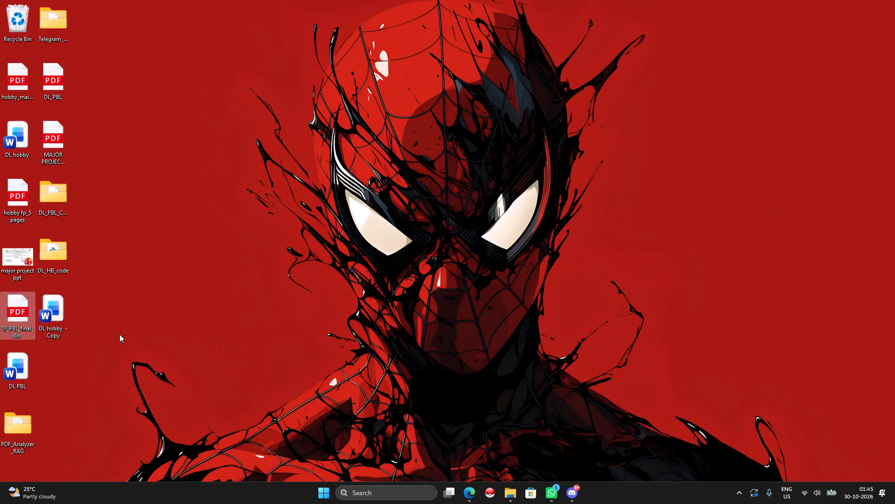
Select the hobby_main_final and hobby fp_5 pages PDFs on the desktop together with the Dl_PBL_final_doc PDF.
scroll(22, 281, "up", 1)
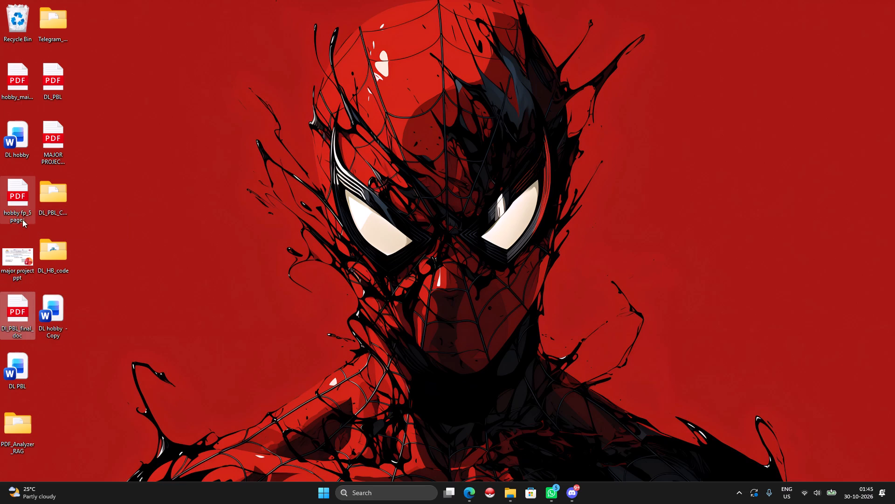